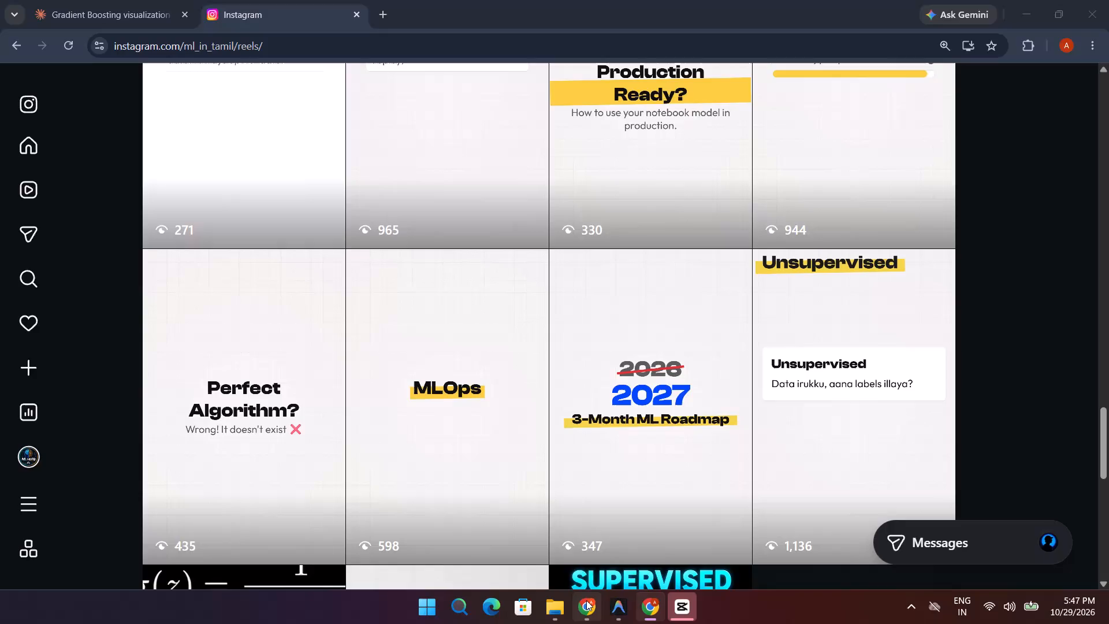
# Switch to CapCut and open the project 1028 (1).
pyautogui.scroll(-1, 586, 600)
pyautogui.click(686, 609)
pyautogui.scroll(-3, 328, 504)
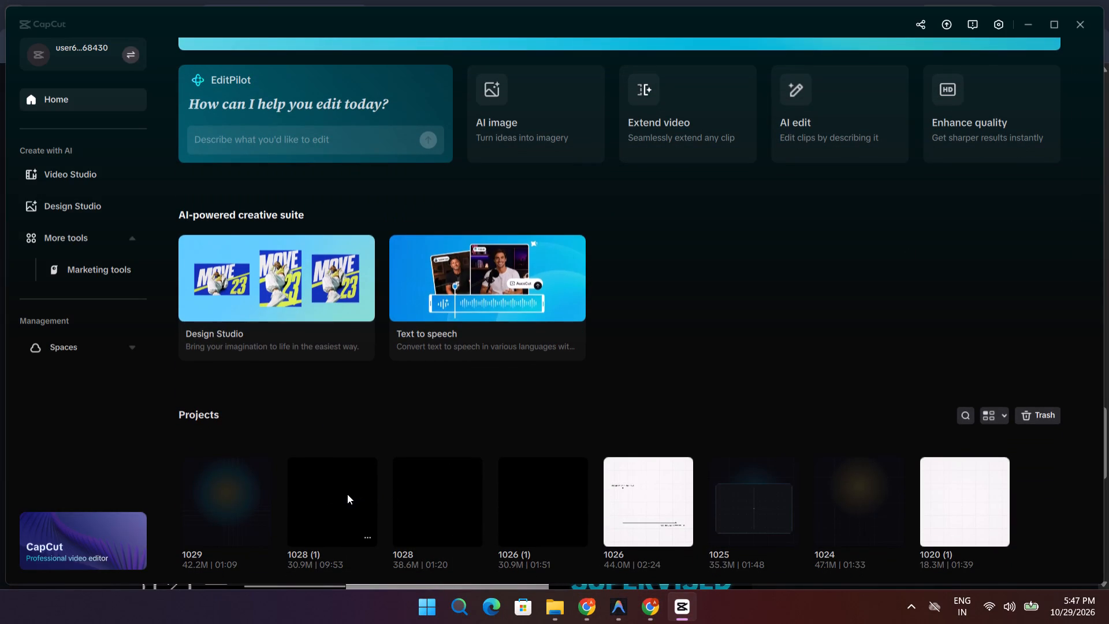
pyautogui.click(337, 495)
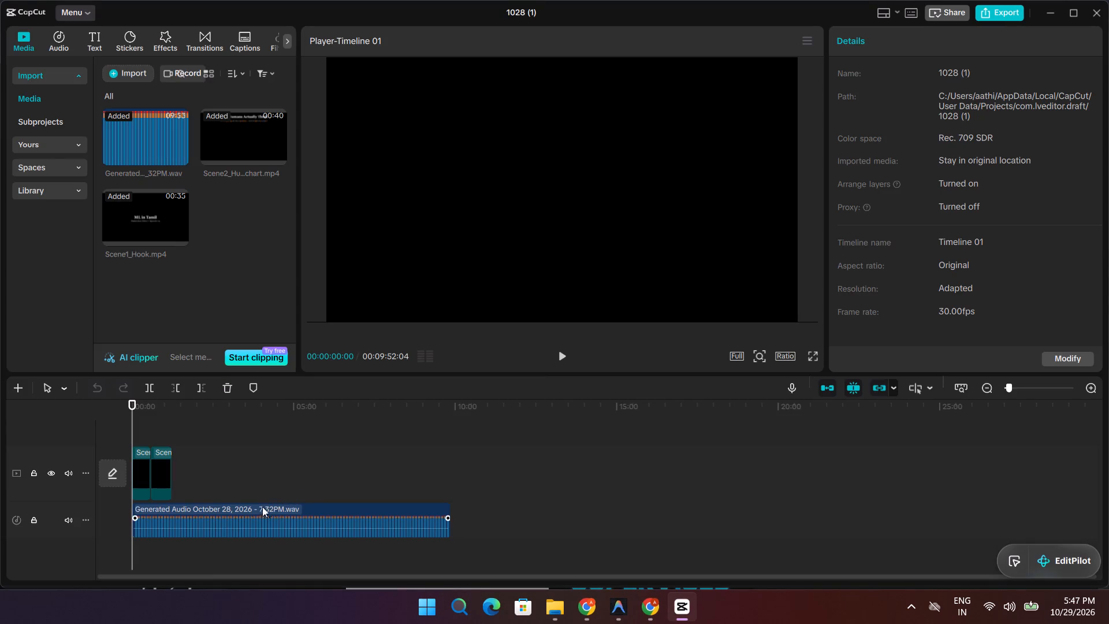
# Start a media import and browse to the folder Desktop/manimations/media/videos/day_04_decision_tree/1080p60.
pyautogui.click(146, 483)
pyautogui.click(129, 75)
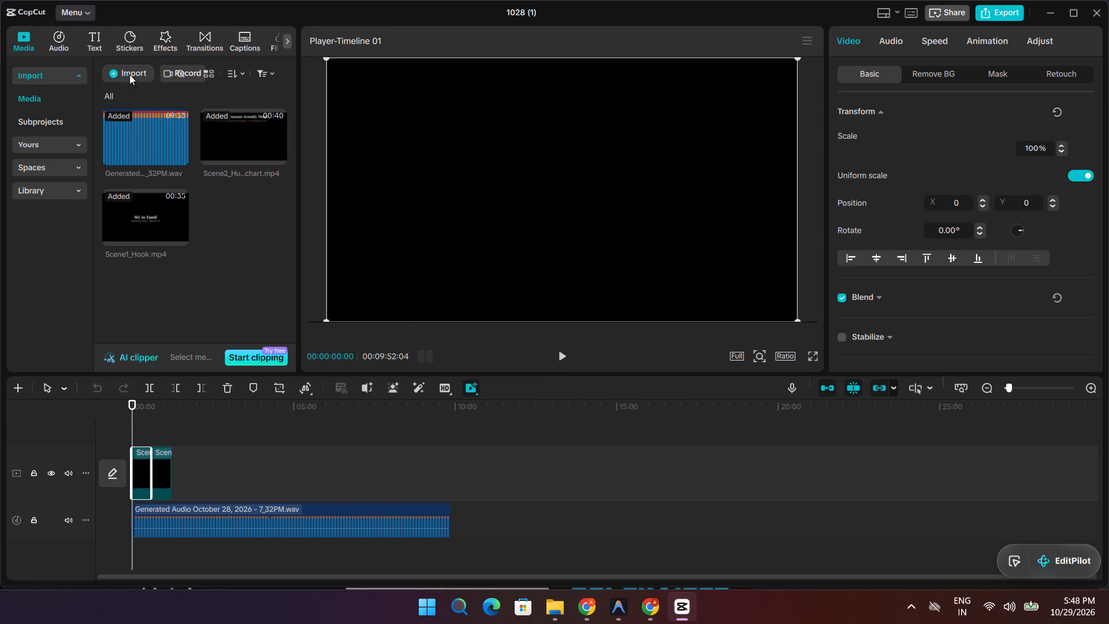
pyautogui.scroll(3, 53, 130)
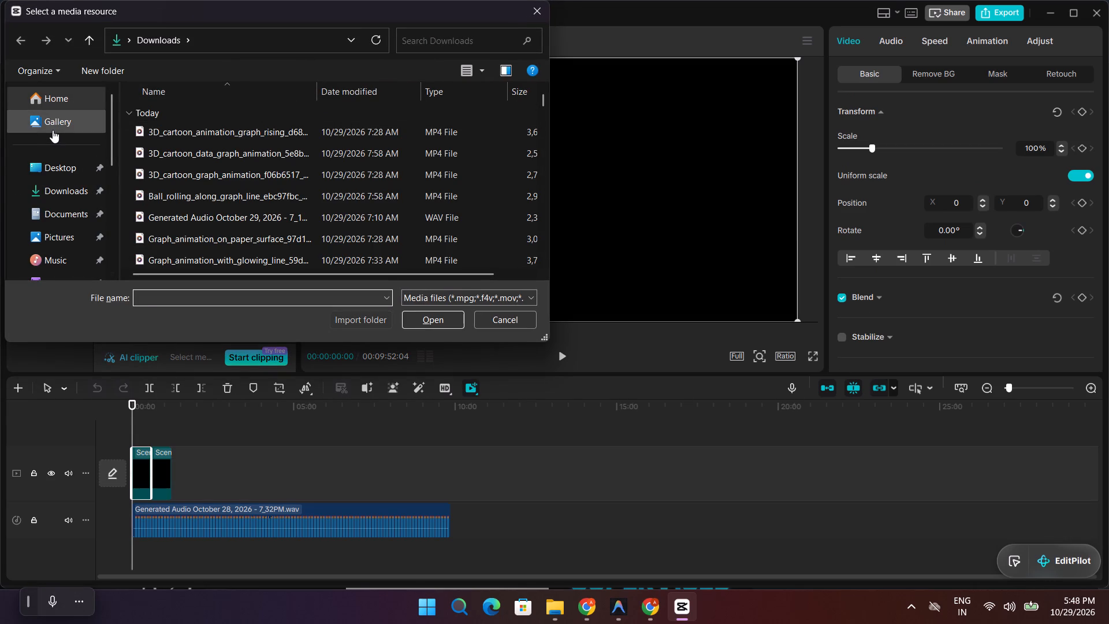
pyautogui.click(65, 170)
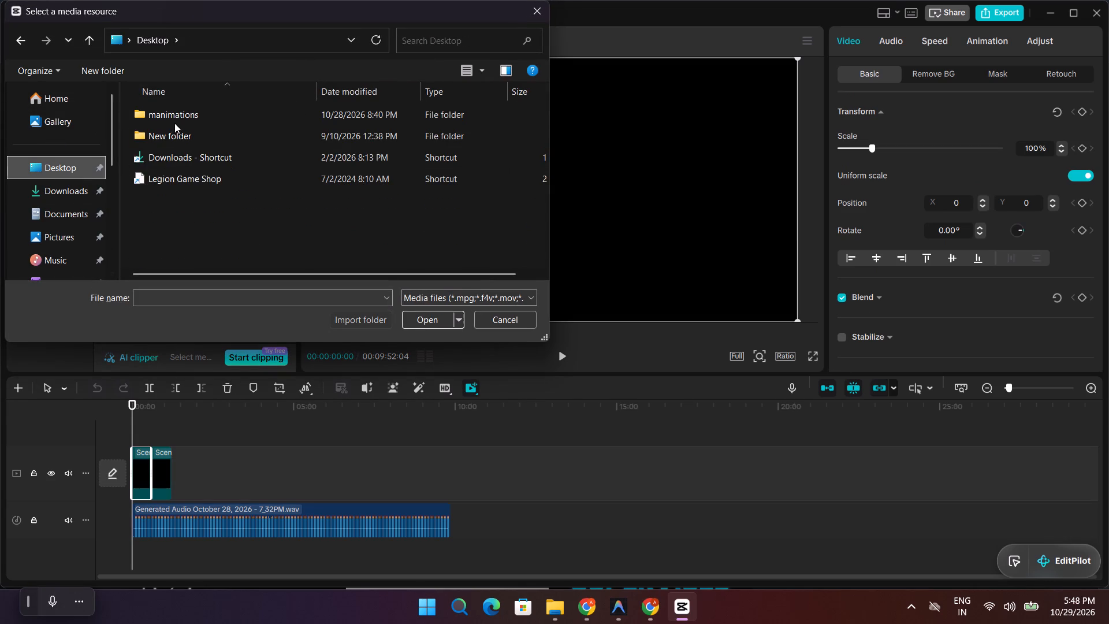
pyautogui.doubleClick(187, 113)
pyautogui.doubleClick(152, 219)
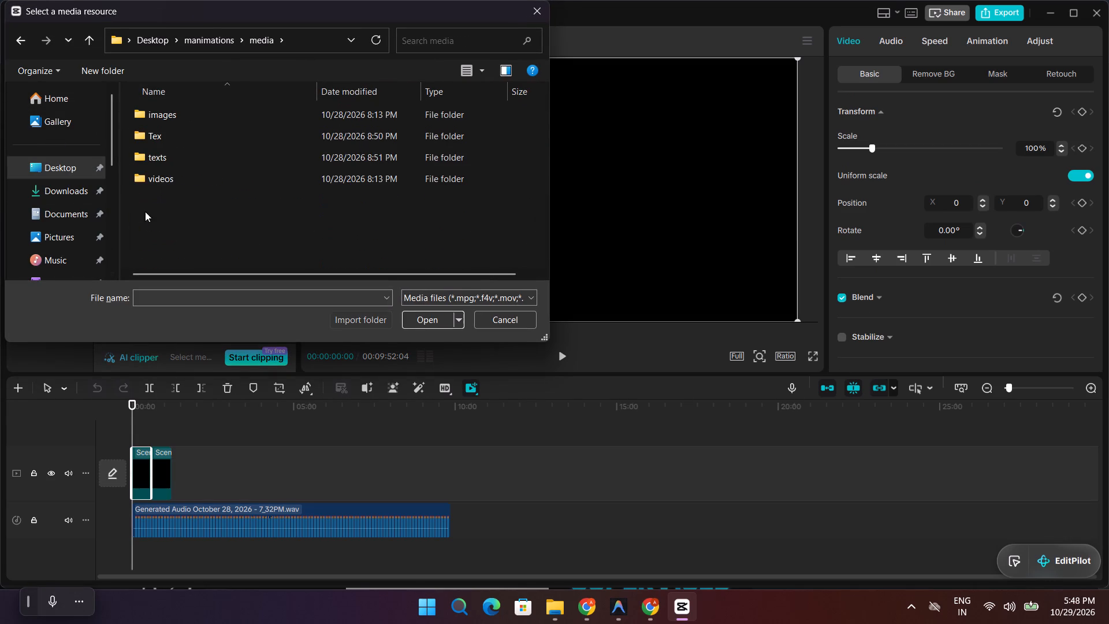
pyautogui.doubleClick(168, 179)
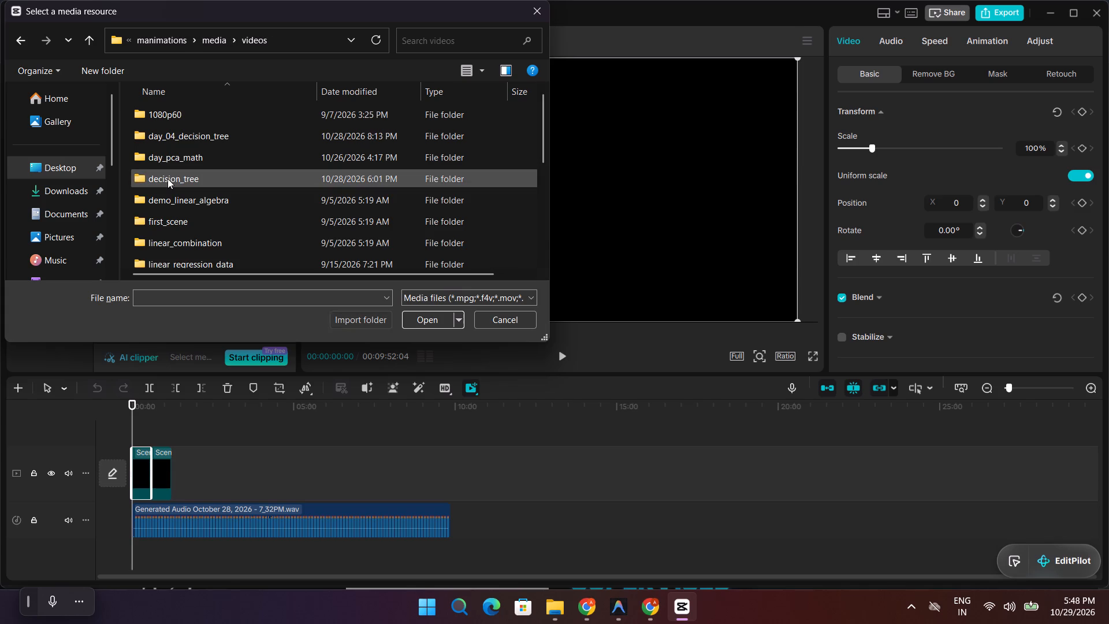
pyautogui.doubleClick(196, 139)
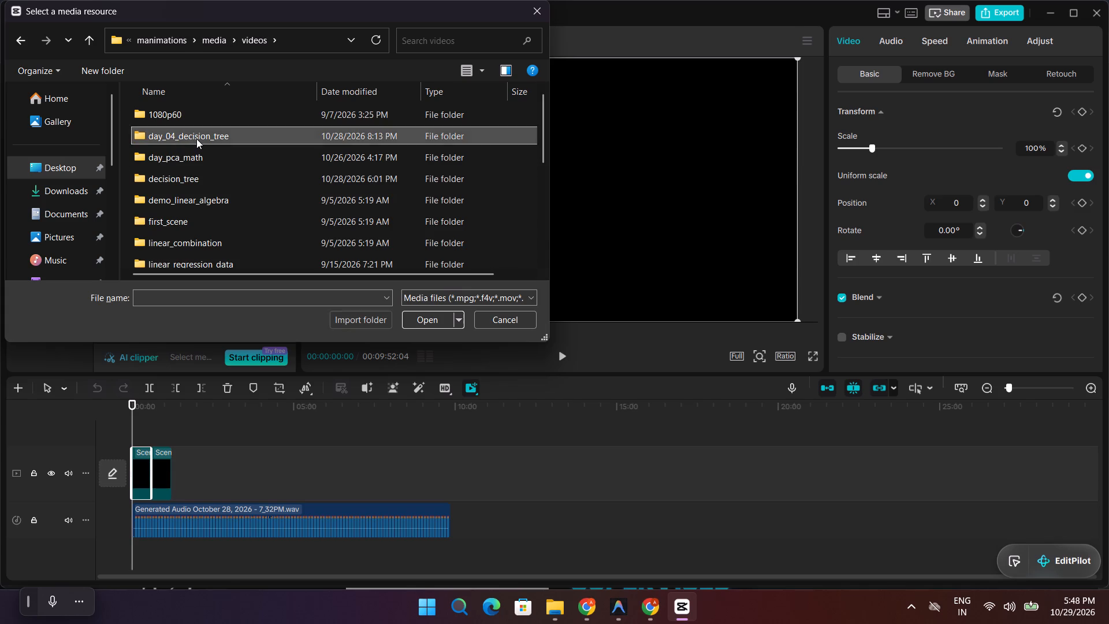
pyautogui.doubleClick(203, 118)
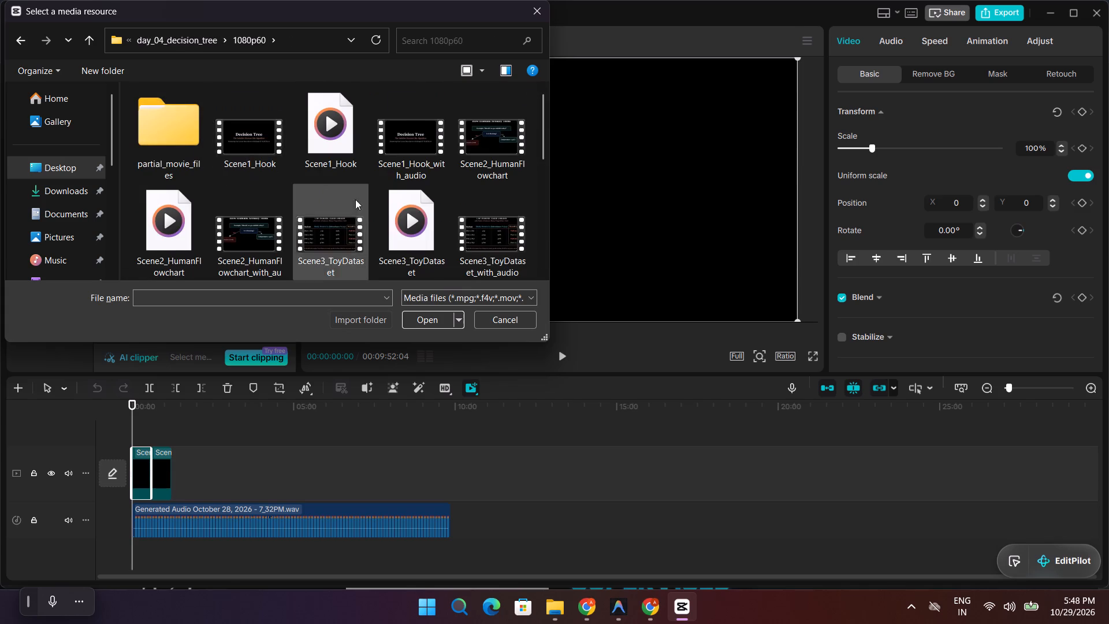
# Import the Scene3_ToyDataset_with_audio video and the Scene4 through Scene14 videos from the 1080p60 folder into the project media.
pyautogui.scroll(-12, 362, 214)
pyautogui.keyDown('ctrl'); pyautogui.click(173, 237); pyautogui.keyUp('ctrl')
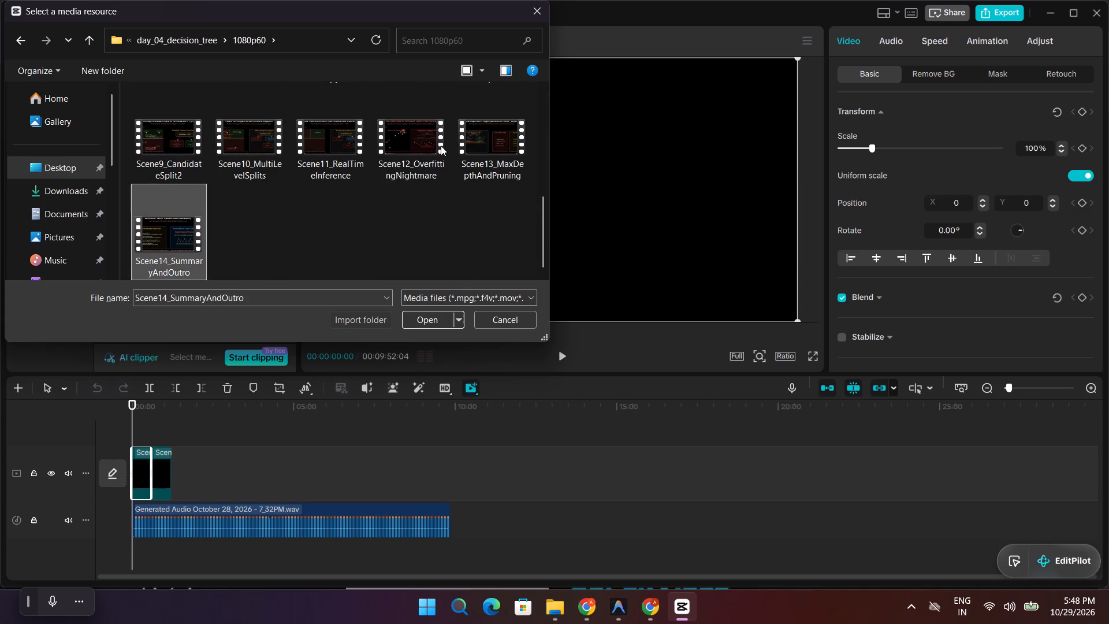
pyautogui.keyDown('ctrl'); pyautogui.click(515, 141); pyautogui.keyUp('ctrl')
pyautogui.keyDown('ctrl'); pyautogui.click(424, 146); pyautogui.keyUp('ctrl')
pyautogui.keyDown('ctrl'); pyautogui.click(314, 142); pyautogui.keyUp('ctrl')
pyautogui.keyDown('ctrl'); pyautogui.click(221, 134); pyautogui.keyUp('ctrl')
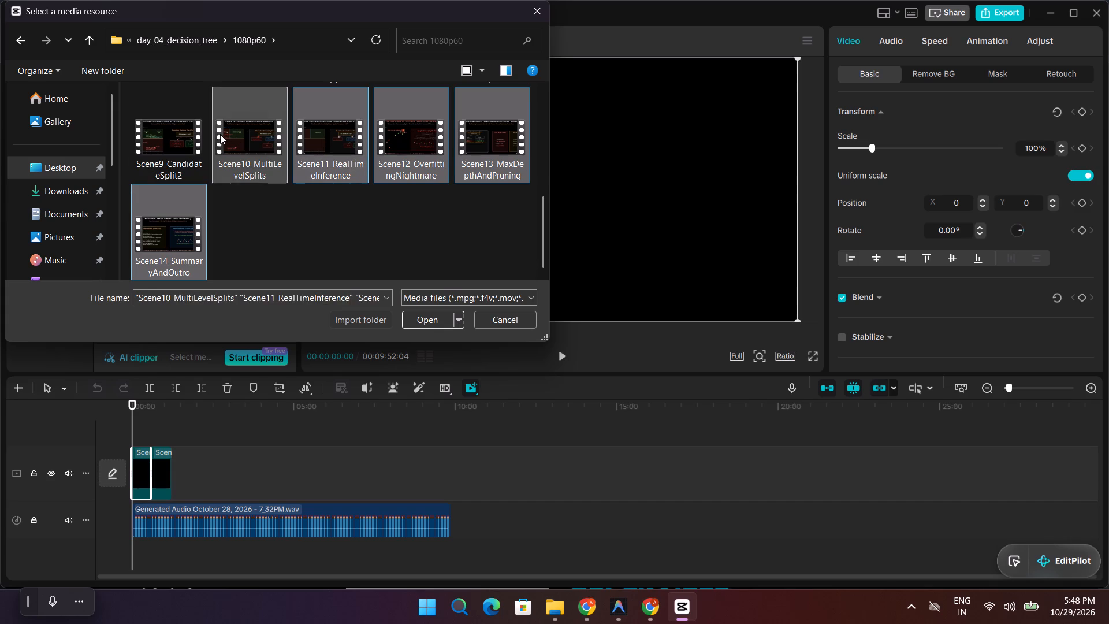
pyautogui.keyDown('ctrl'); pyautogui.click(173, 138); pyautogui.keyUp('ctrl')
pyautogui.scroll(1, 248, 172)
pyautogui.keyDown('ctrl'); pyautogui.click(482, 133); pyautogui.keyUp('ctrl')
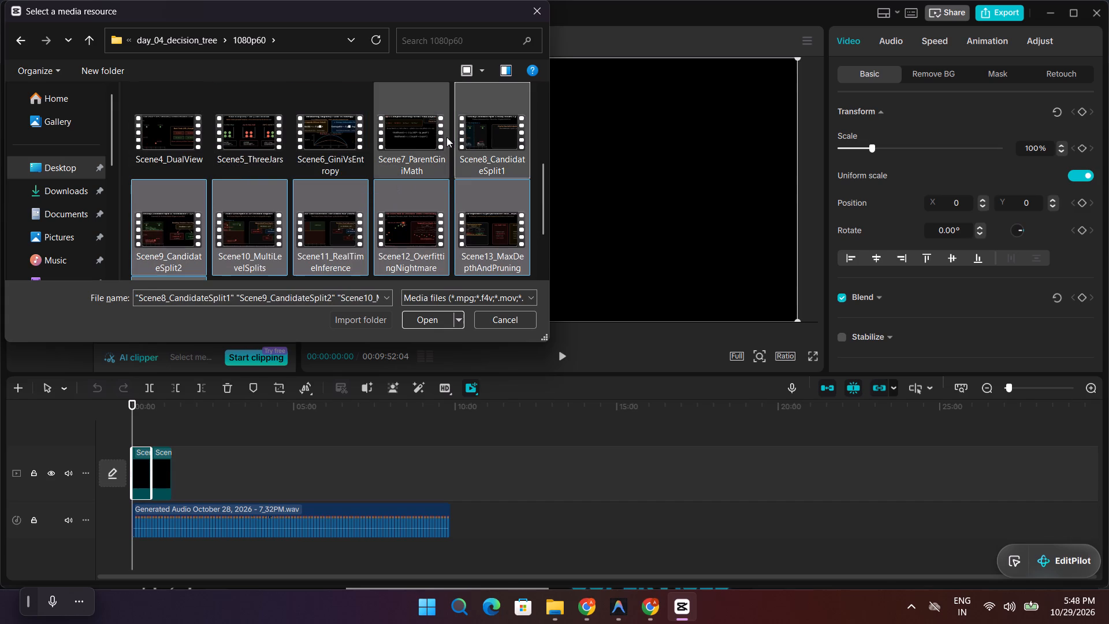
pyautogui.keyDown('ctrl'); pyautogui.click(416, 141); pyautogui.keyUp('ctrl')
pyautogui.keyDown('ctrl'); pyautogui.click(341, 141); pyautogui.keyUp('ctrl')
pyautogui.keyDown('ctrl'); pyautogui.click(258, 150); pyautogui.keyUp('ctrl')
pyautogui.keyDown('ctrl'); pyautogui.click(184, 153); pyautogui.keyUp('ctrl')
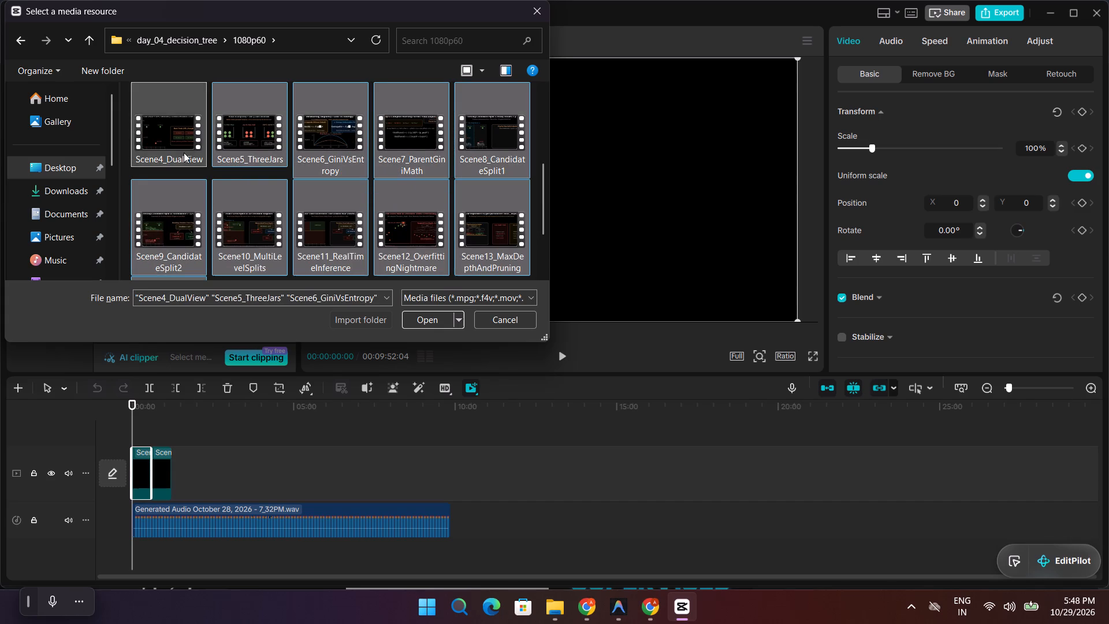
pyautogui.scroll(1, 363, 173)
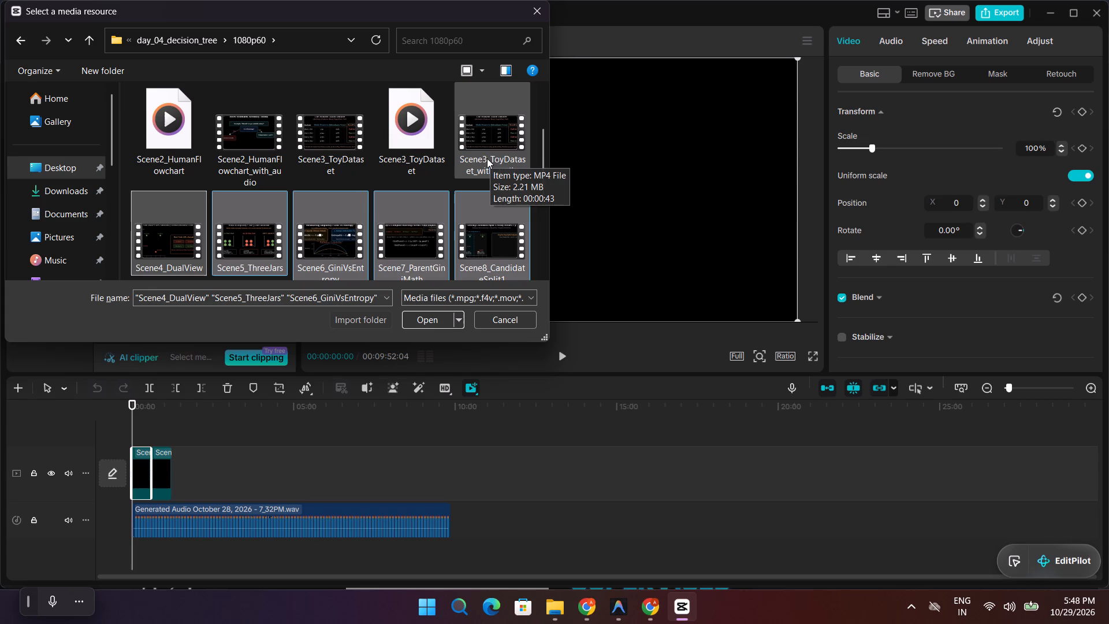
pyautogui.keyDown('ctrl'); pyautogui.click(481, 129); pyautogui.keyUp('ctrl')
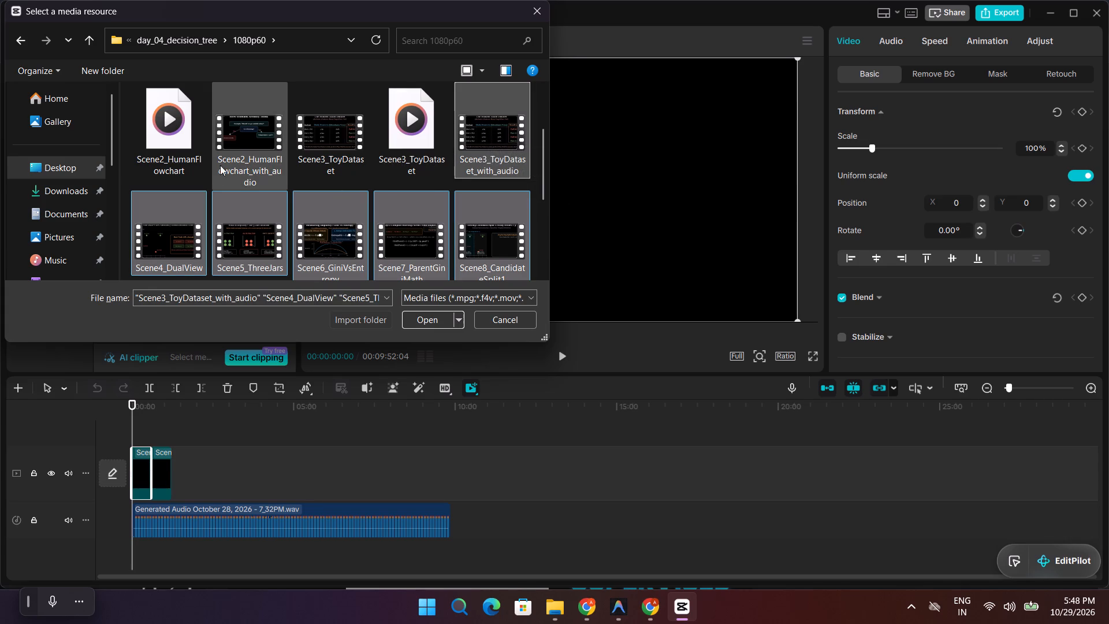
pyautogui.click(419, 321)
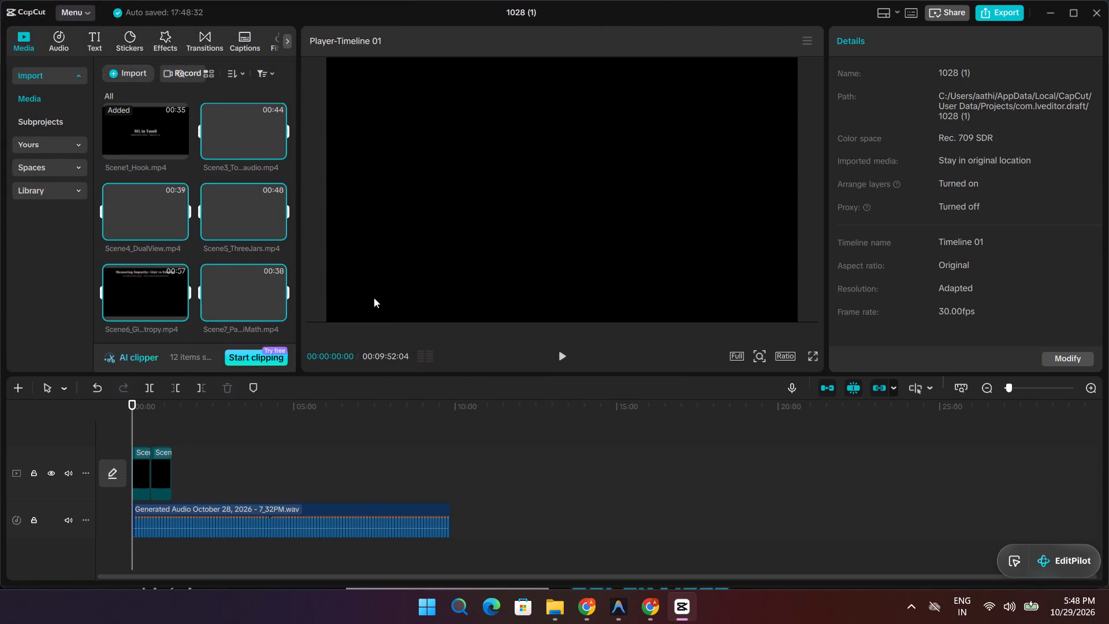
# Look through the imported clips and play and scrub the Scene1 and Scene2 clips on the timeline.
pyautogui.scroll(-14, 205, 260)
pyautogui.scroll(10, 200, 274)
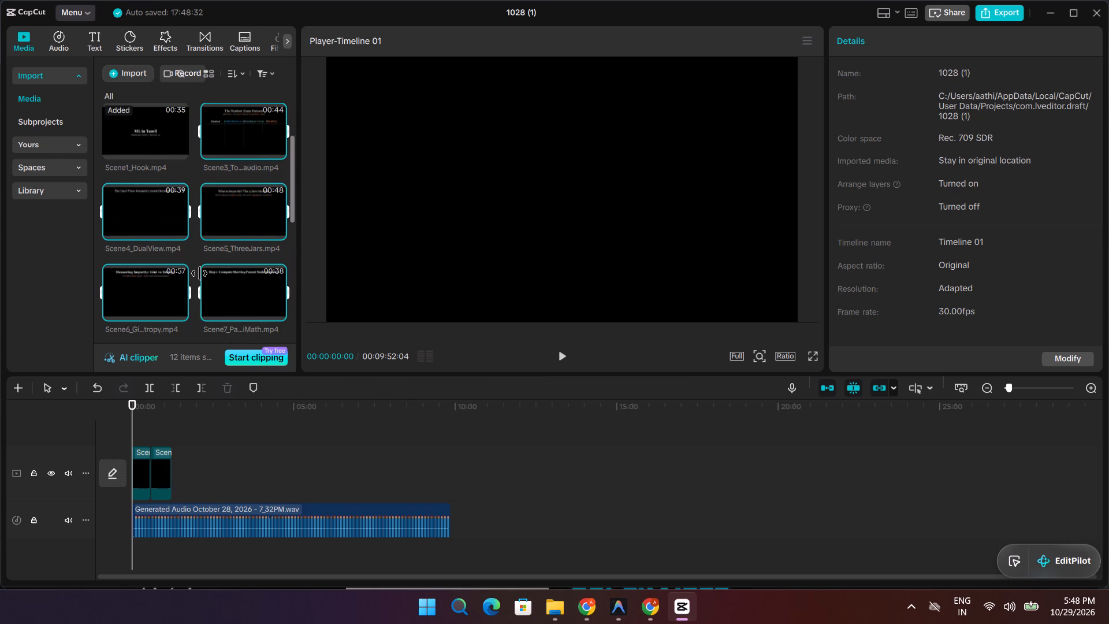
pyautogui.scroll(3, 199, 273)
pyautogui.press('space')
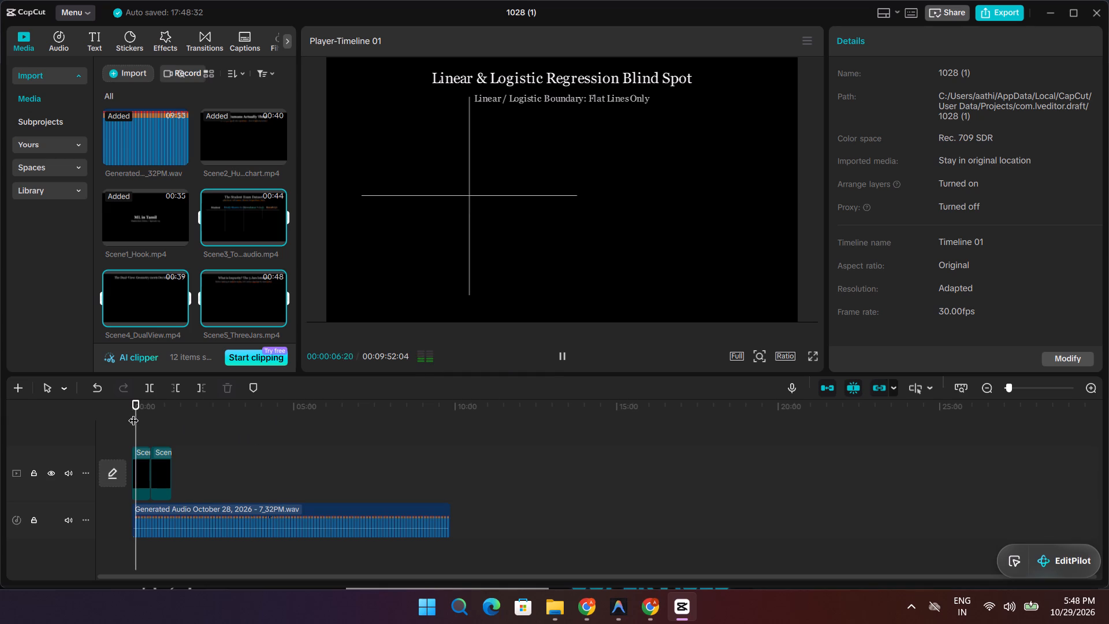
pyautogui.moveTo(133, 413); pyautogui.dragTo(161, 426)
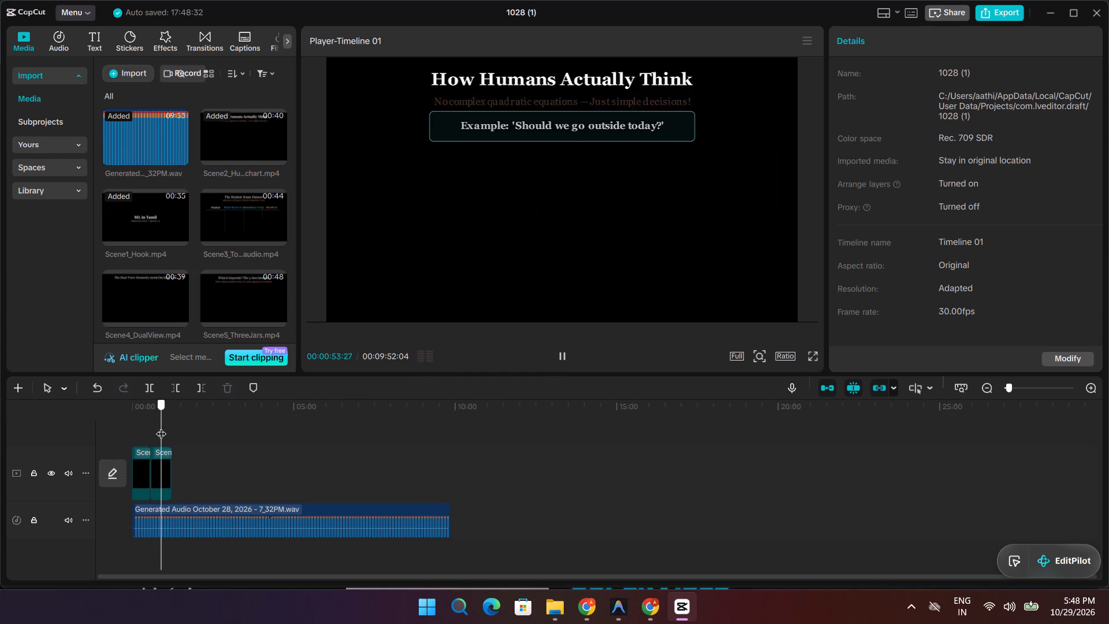
pyautogui.moveTo(161, 426); pyautogui.dragTo(149, 426)
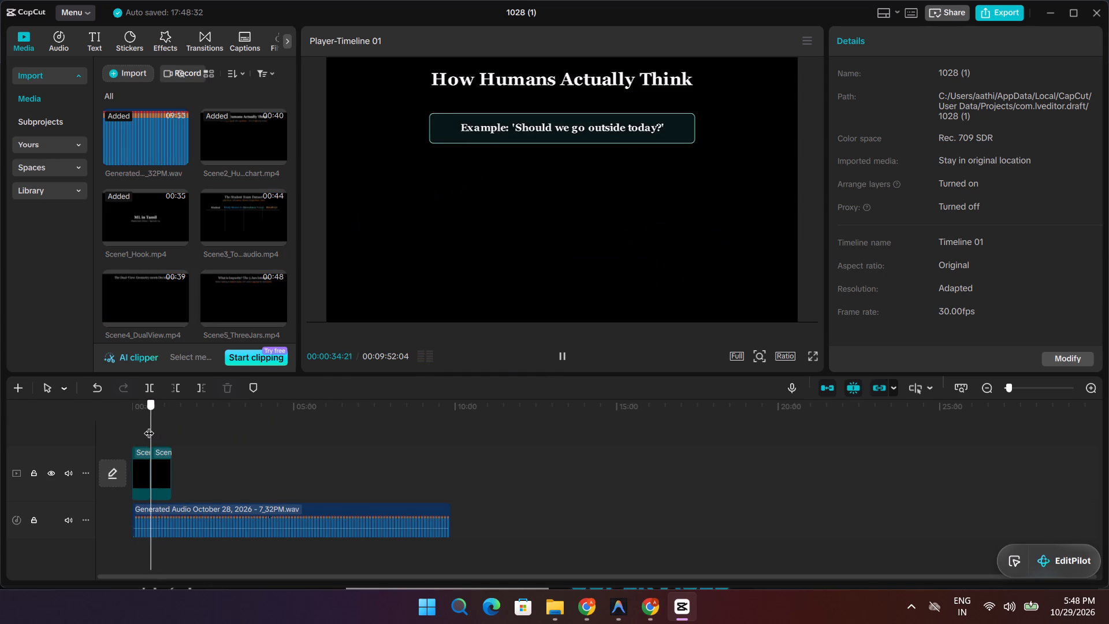
pyautogui.moveTo(149, 426); pyautogui.dragTo(143, 424)
pyautogui.scroll(-7, 147, 266)
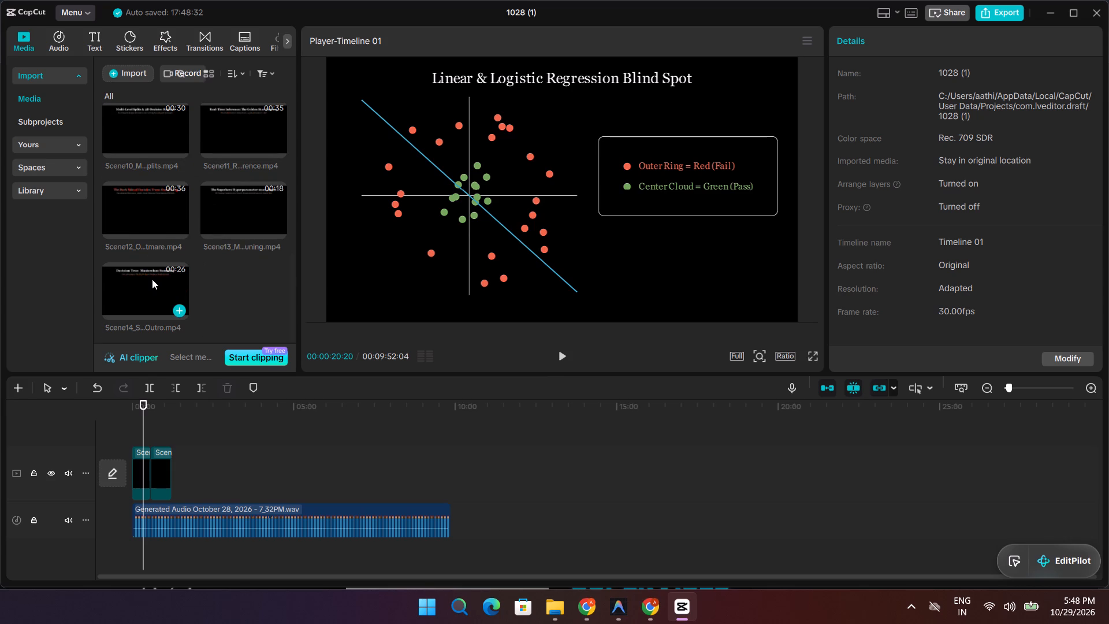
pyautogui.scroll(6, 152, 283)
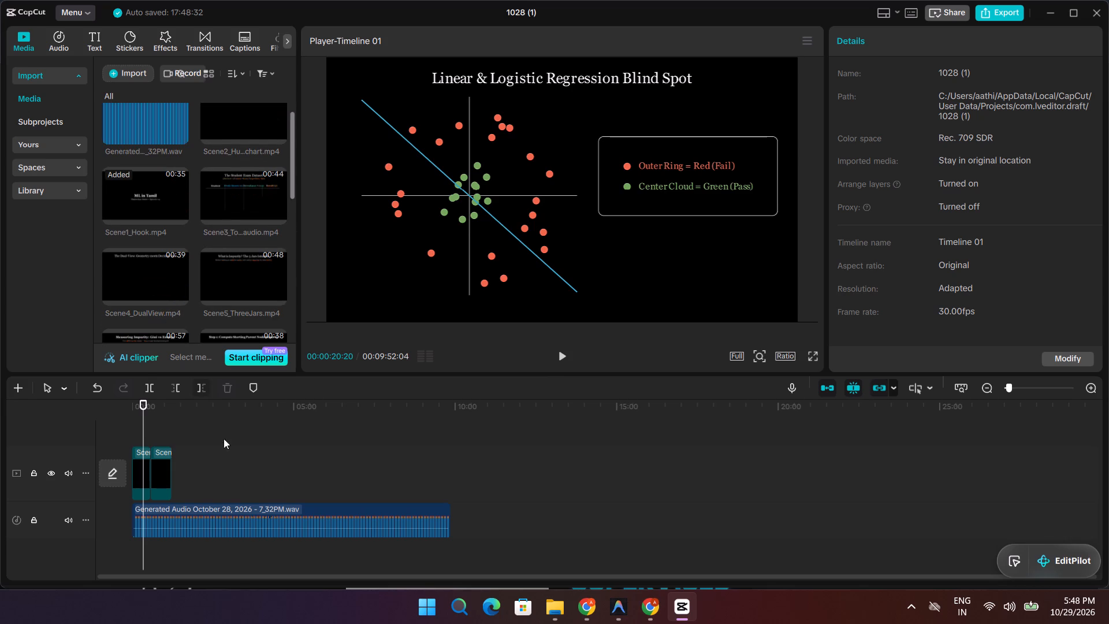
# Delete the Generated Audio clip from the timeline.
pyautogui.click(217, 515)
pyautogui.press('BackSpace')
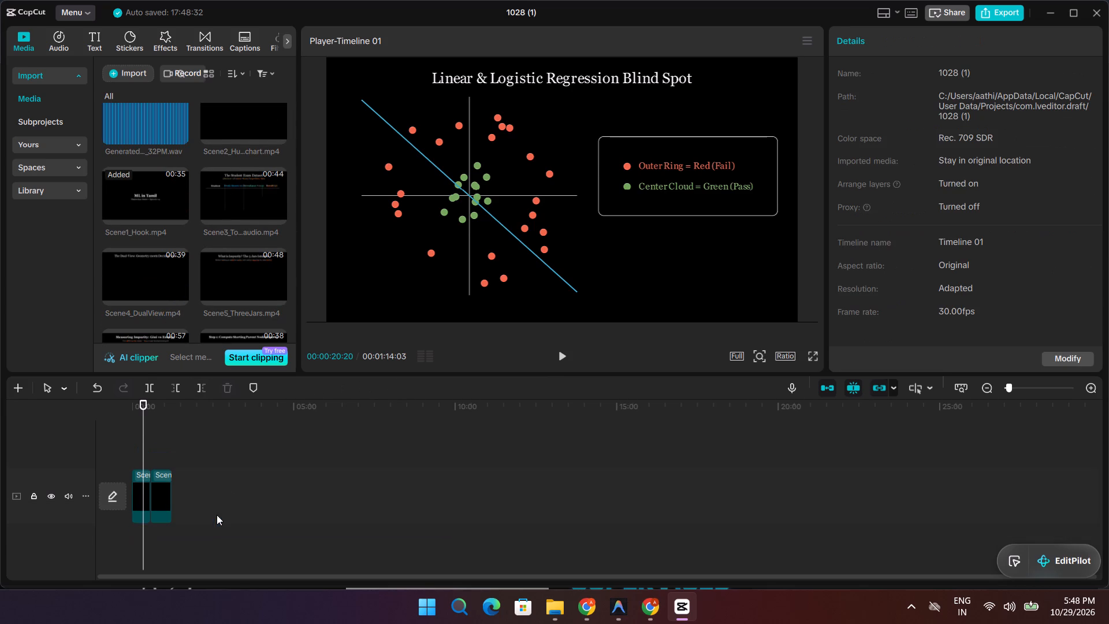
# Place the Scene3_ToyDataset_with_audio clip on the main track directly after the Scene2 clip.
pyautogui.scroll(5, 201, 296)
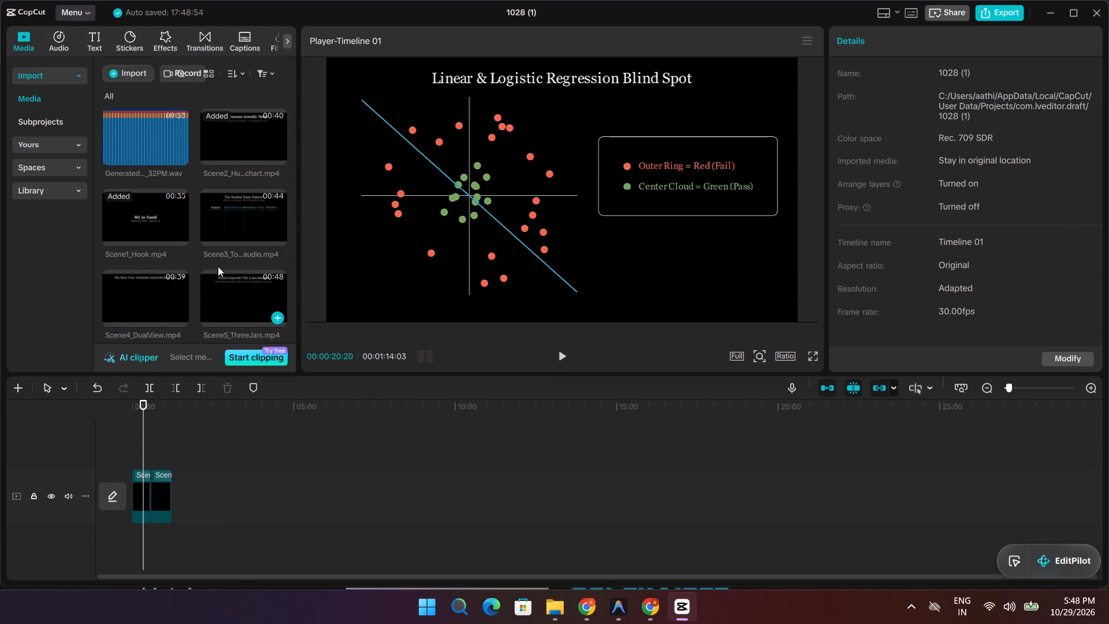
pyautogui.click(233, 150)
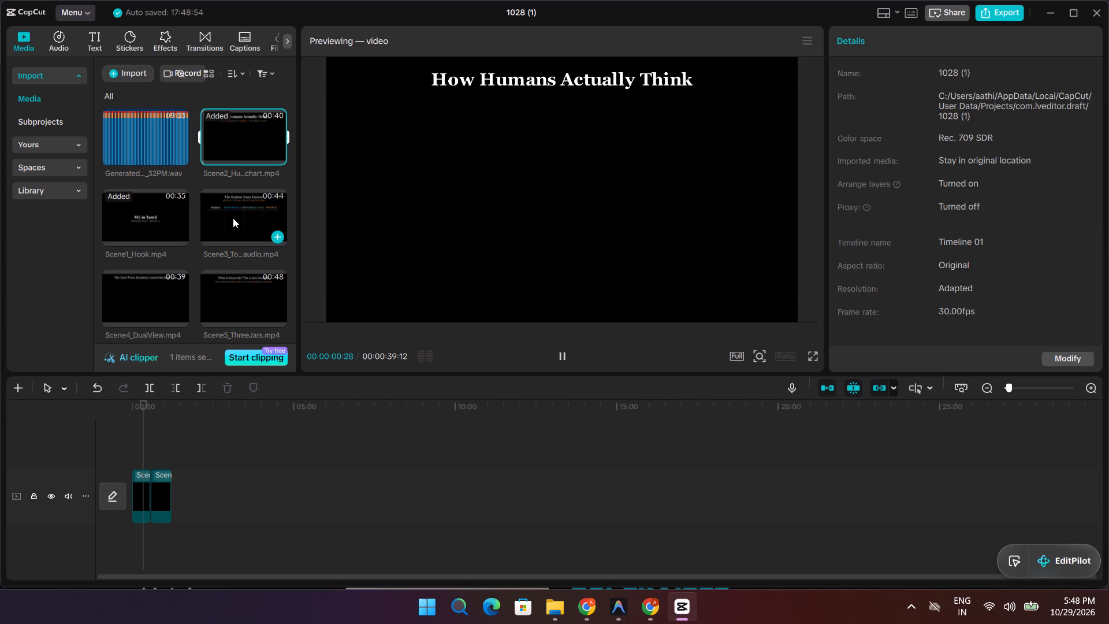
pyautogui.click(233, 234)
pyautogui.moveTo(233, 234); pyautogui.dragTo(243, 232)
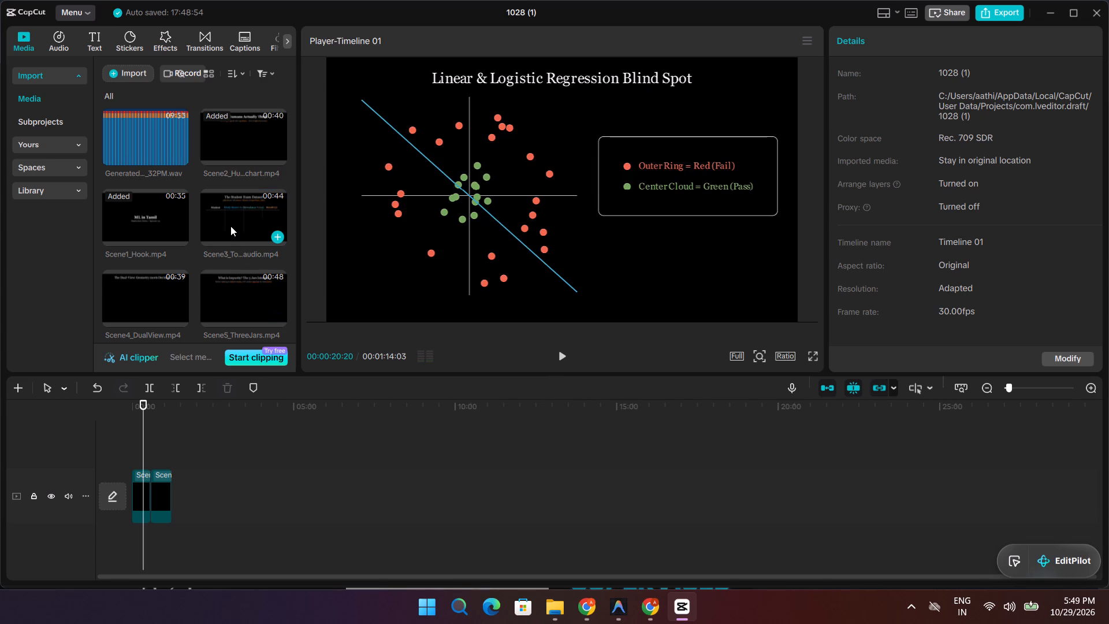
pyautogui.click(230, 226)
pyautogui.moveTo(230, 226); pyautogui.dragTo(175, 493)
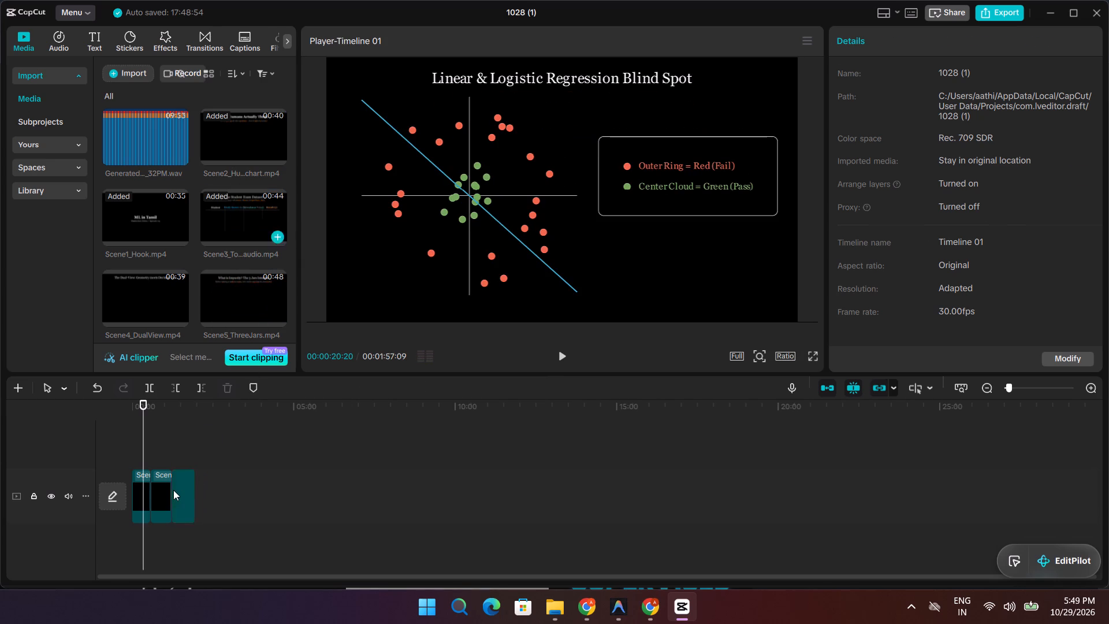
# Extract the audio from the Scene3 clip on the timeline and delete the extracted audio clip.
pyautogui.click(176, 483)
pyautogui.click(177, 496)
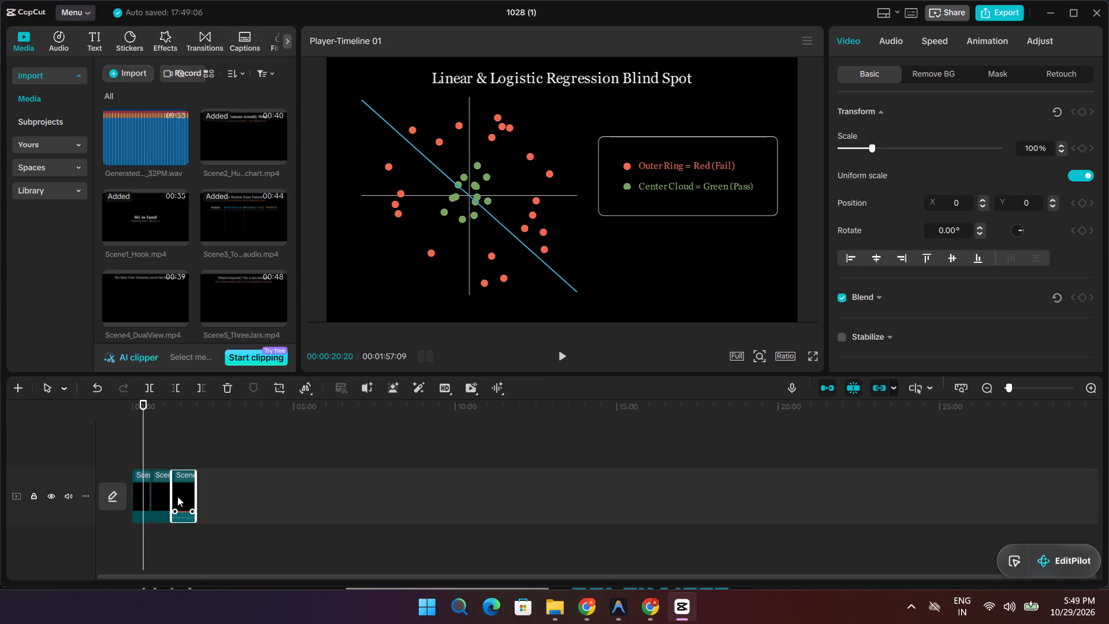
pyautogui.rightClick(178, 495)
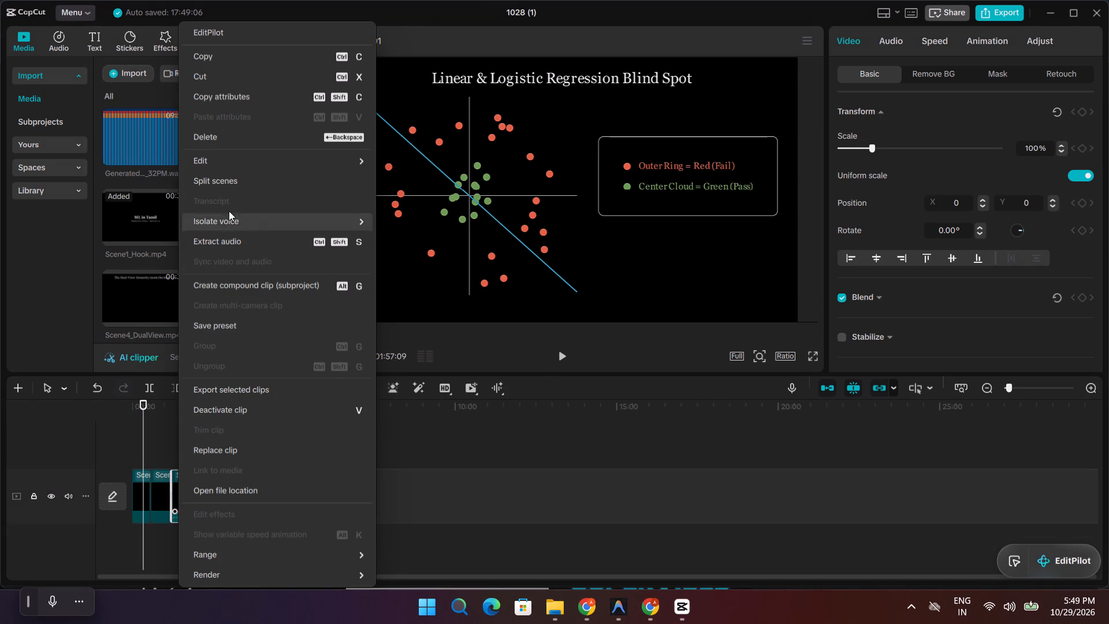
pyautogui.click(250, 246)
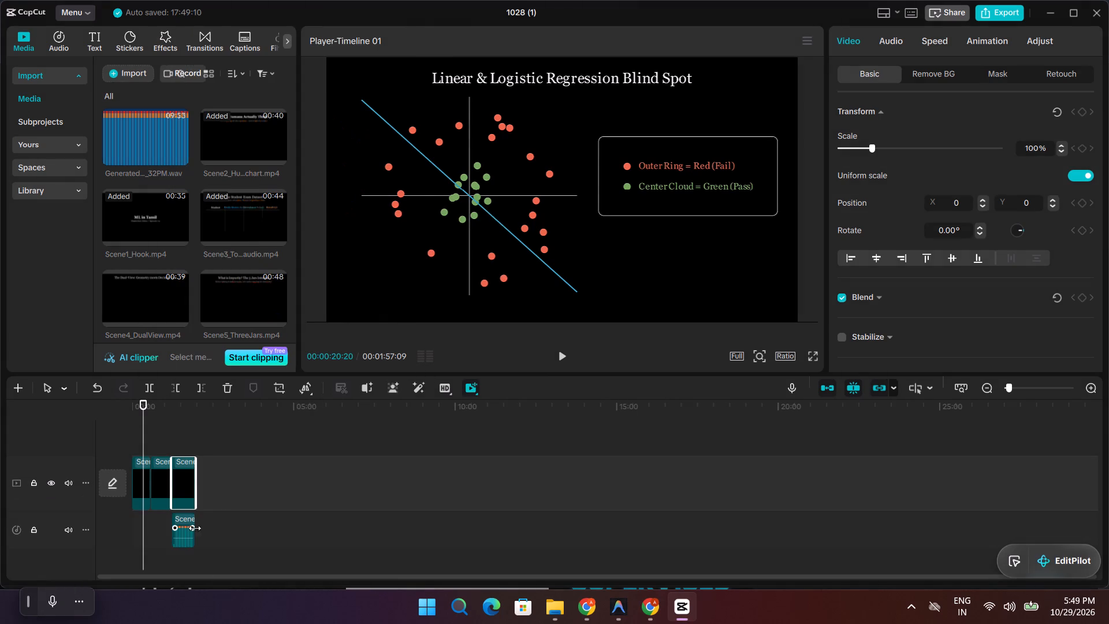
pyautogui.click(188, 531)
pyautogui.press('BackSpace')
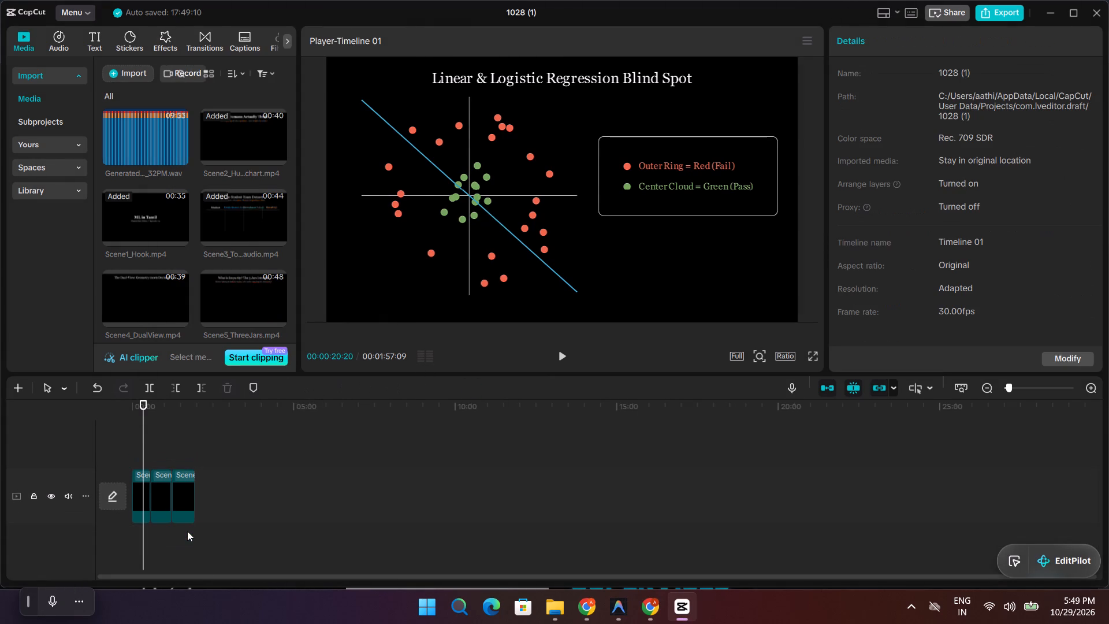
# Return the playhead to the start and append Scene4_DualView, Scene5_ThreeJars, Scene6_GiniVsEntropy and Scene7_ParentGiniMath in order after Scene3 on the main track.
pyautogui.moveTo(142, 443); pyautogui.dragTo(157, 447)
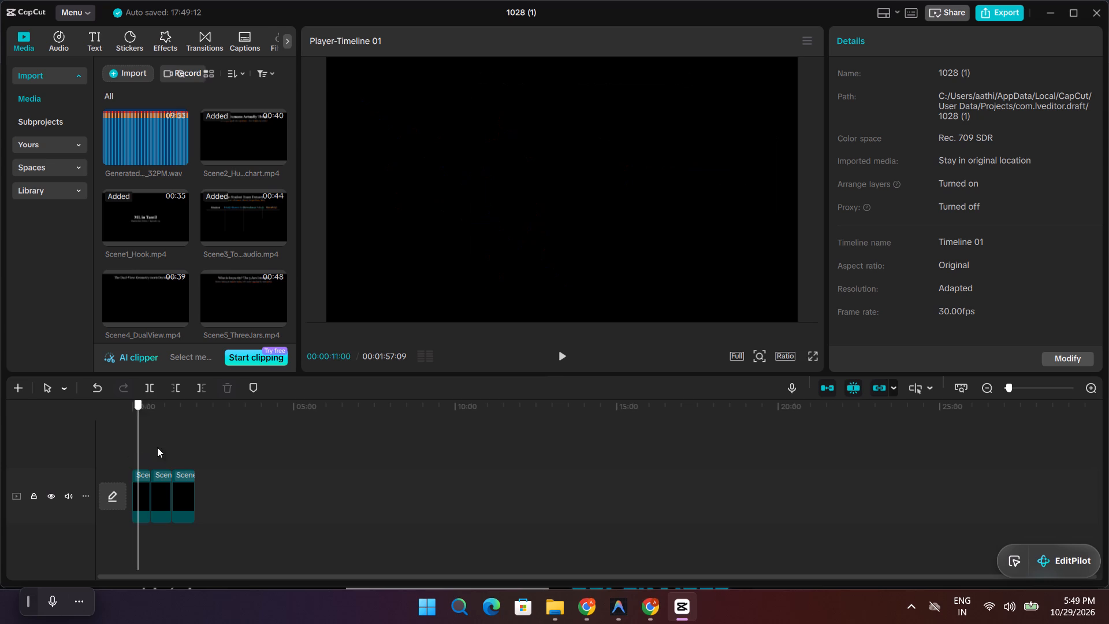
pyautogui.moveTo(157, 447); pyautogui.dragTo(87, 451)
pyautogui.moveTo(151, 295); pyautogui.dragTo(196, 503)
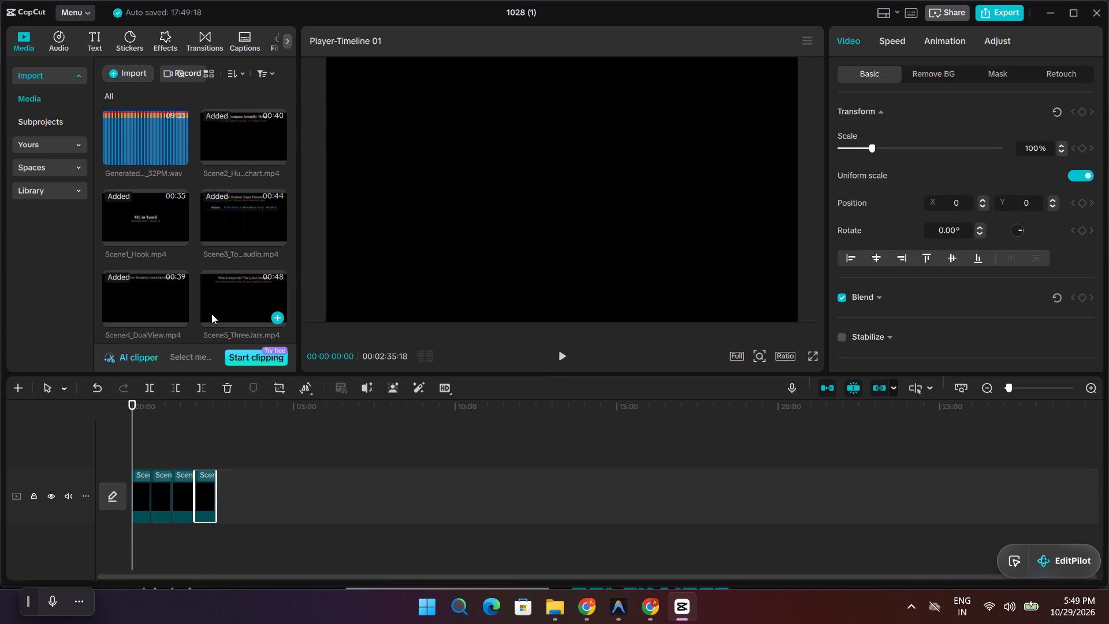
pyautogui.moveTo(212, 314); pyautogui.dragTo(214, 497)
pyautogui.scroll(-1, 227, 243)
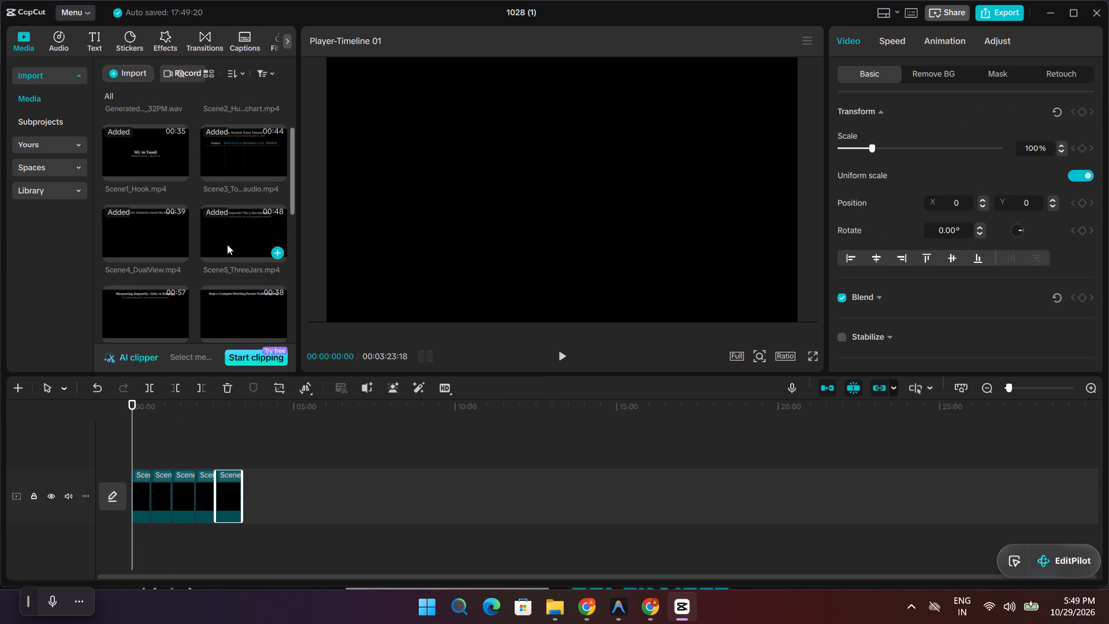
pyautogui.moveTo(159, 324); pyautogui.dragTo(240, 486)
pyautogui.scroll(-1, 198, 288)
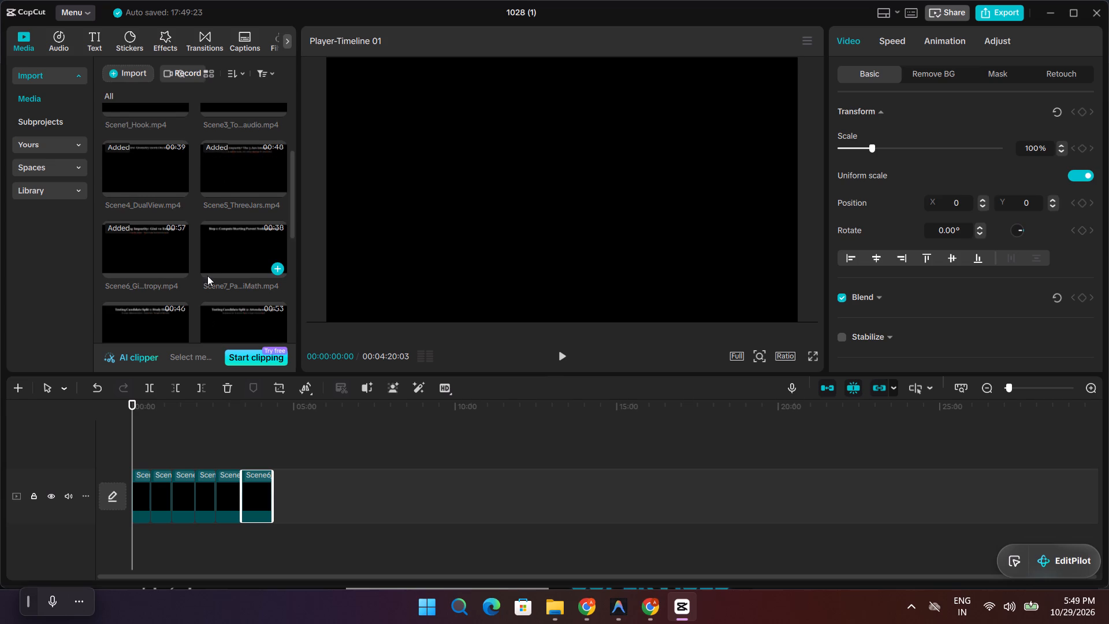
pyautogui.moveTo(213, 268); pyautogui.dragTo(273, 488)
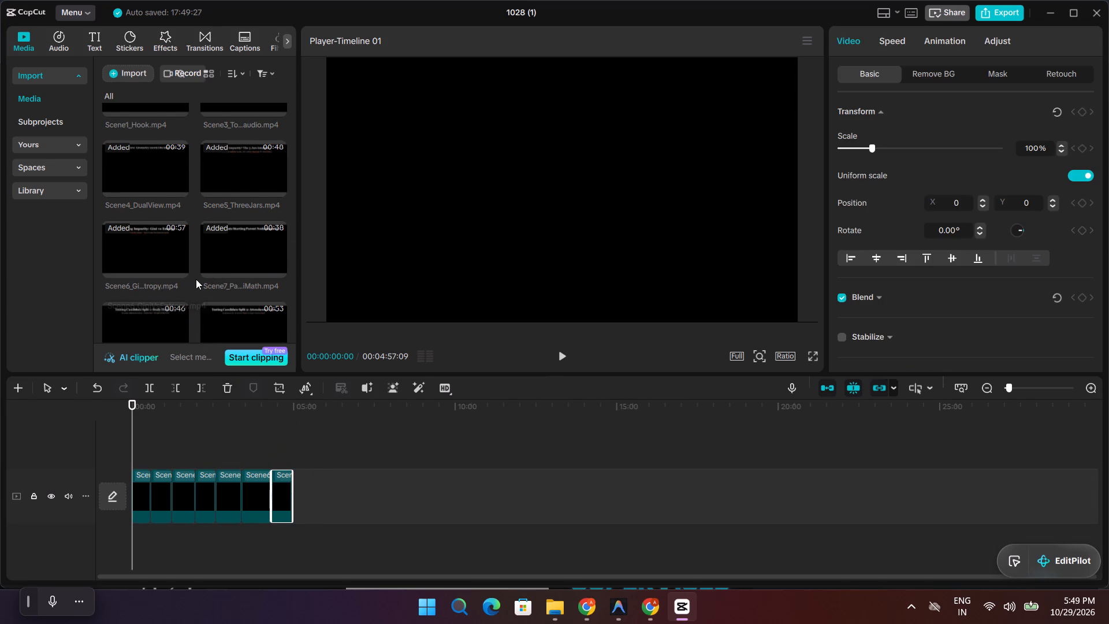
# Append Scene8_CandidateSplit1, Scene9_CandidateSplit2, Scene10_MultiLevelSplits and Scene11_RealTimeInference in order after the Scene7 clip on the main track.
pyautogui.scroll(-1, 196, 279)
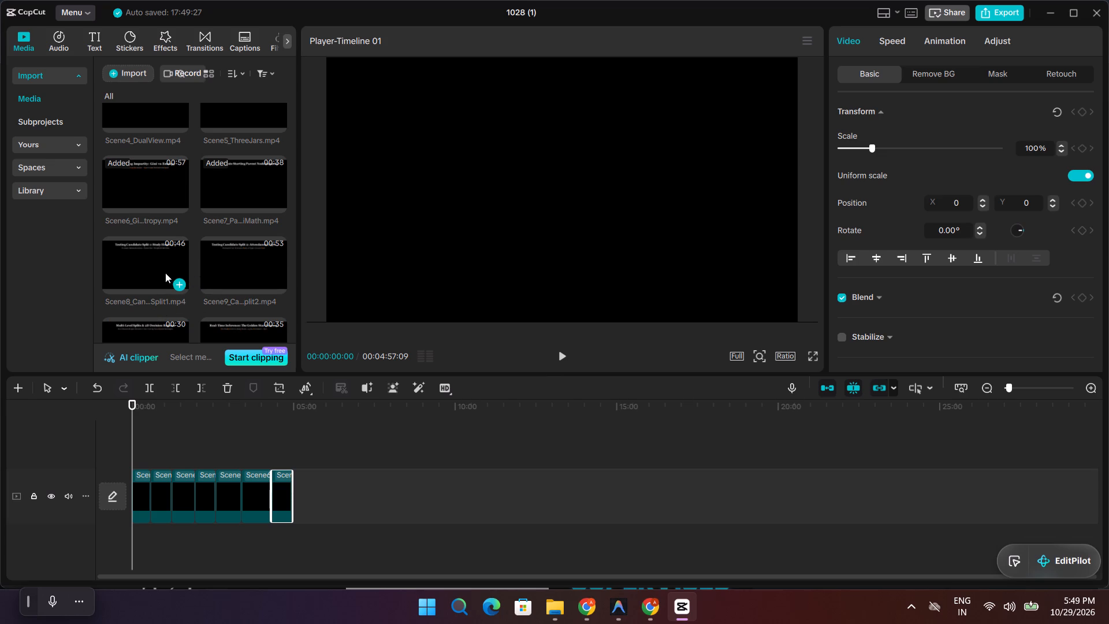
pyautogui.click(278, 499)
pyautogui.keyDown('ctrl'); pyautogui.scroll(9, 374, 500); pyautogui.keyUp('ctrl')
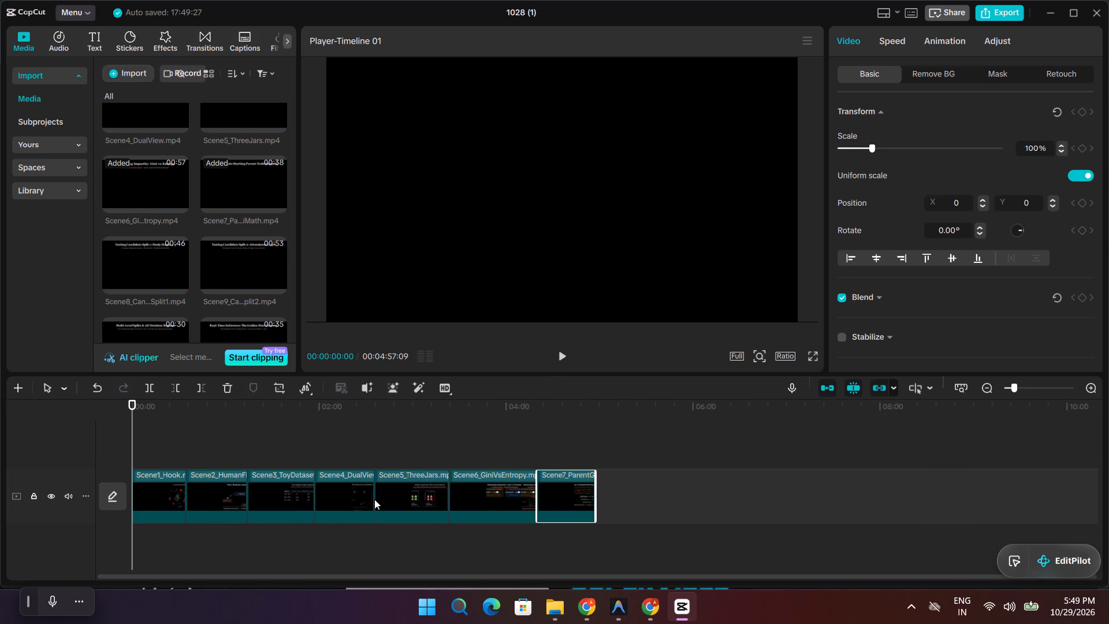
pyautogui.moveTo(160, 280); pyautogui.dragTo(683, 564)
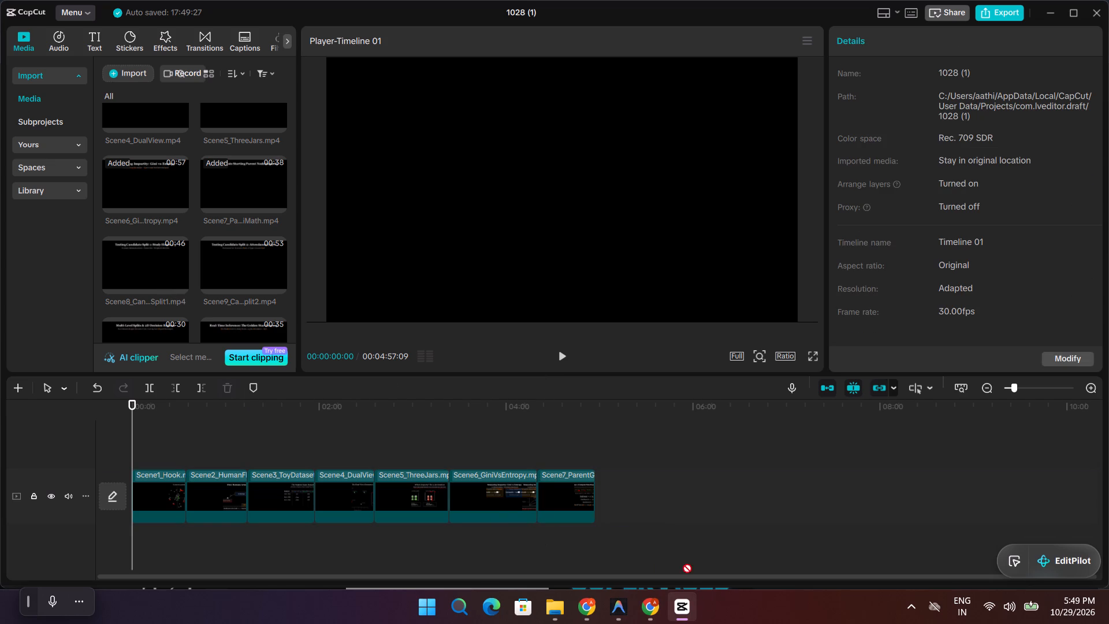
pyautogui.moveTo(683, 564); pyautogui.dragTo(606, 493)
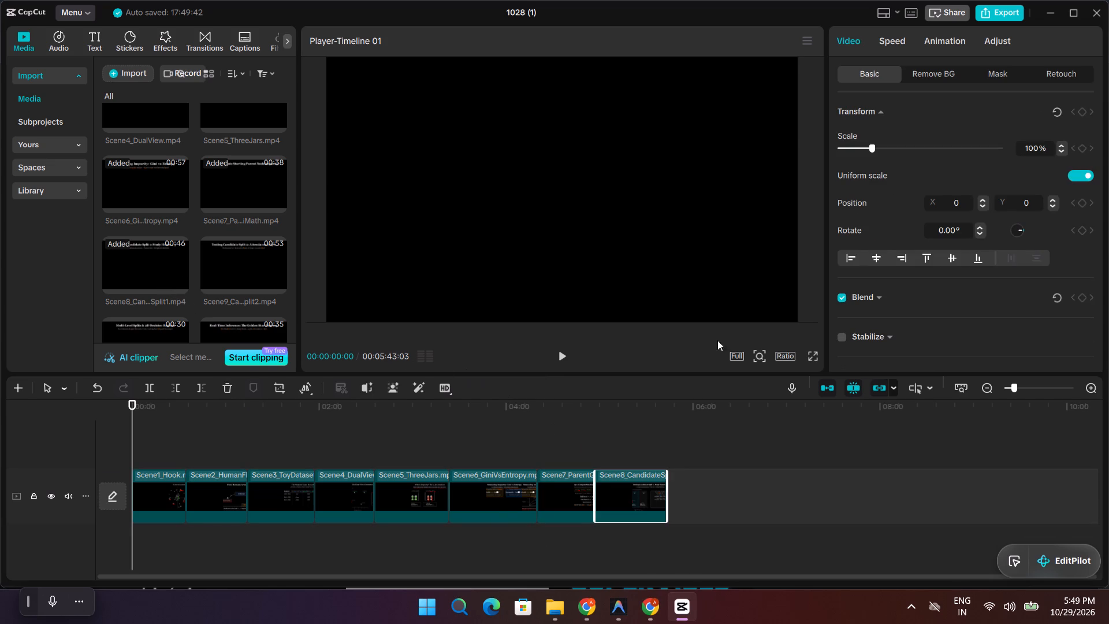
pyautogui.moveTo(215, 268); pyautogui.dragTo(671, 493)
pyautogui.doubleClick(671, 493)
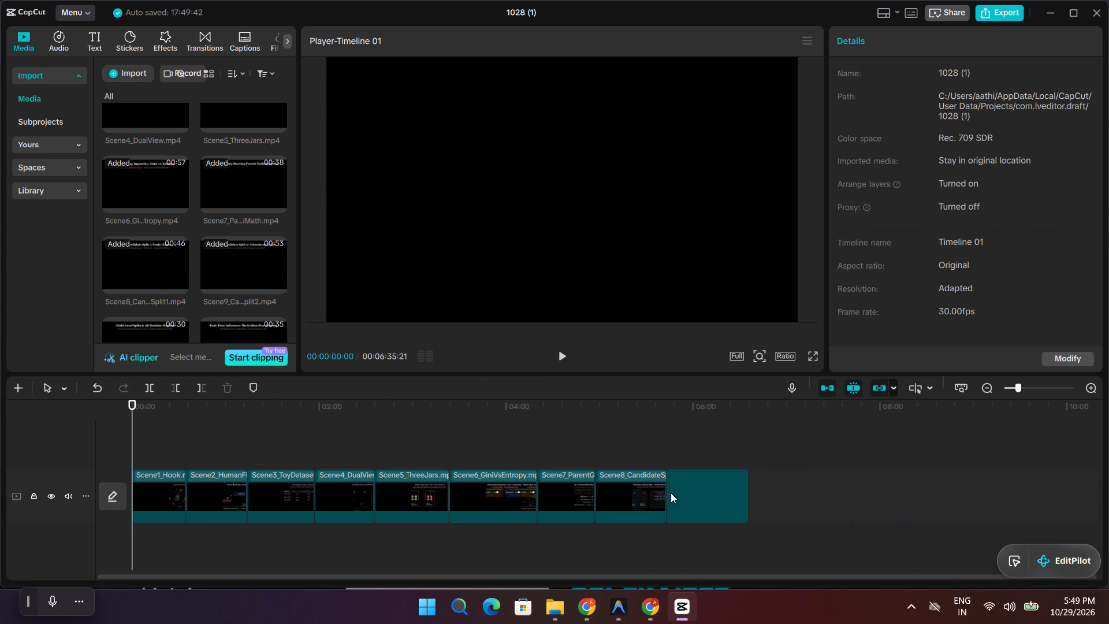
pyautogui.scroll(-1, 224, 324)
pyautogui.moveTo(144, 285); pyautogui.dragTo(751, 490)
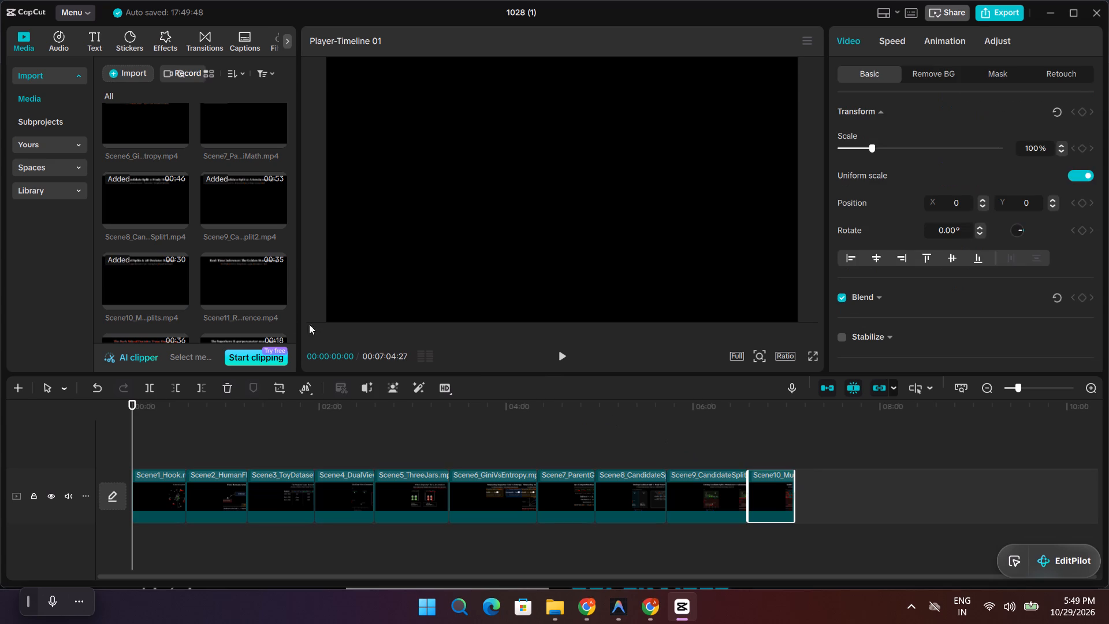
pyautogui.moveTo(239, 285); pyautogui.dragTo(798, 477)
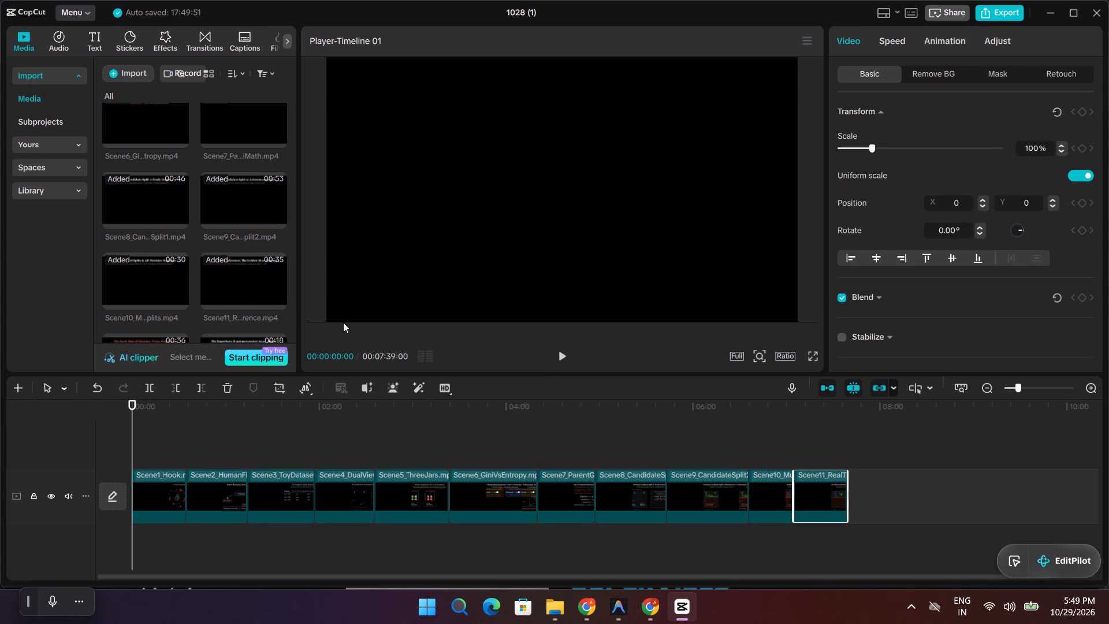
# Append the Scene12, Scene13 and Scene14 clips in order after the Scene11 clip on the main track.
pyautogui.scroll(-2, 230, 298)
pyautogui.moveTo(134, 238); pyautogui.dragTo(405, 333)
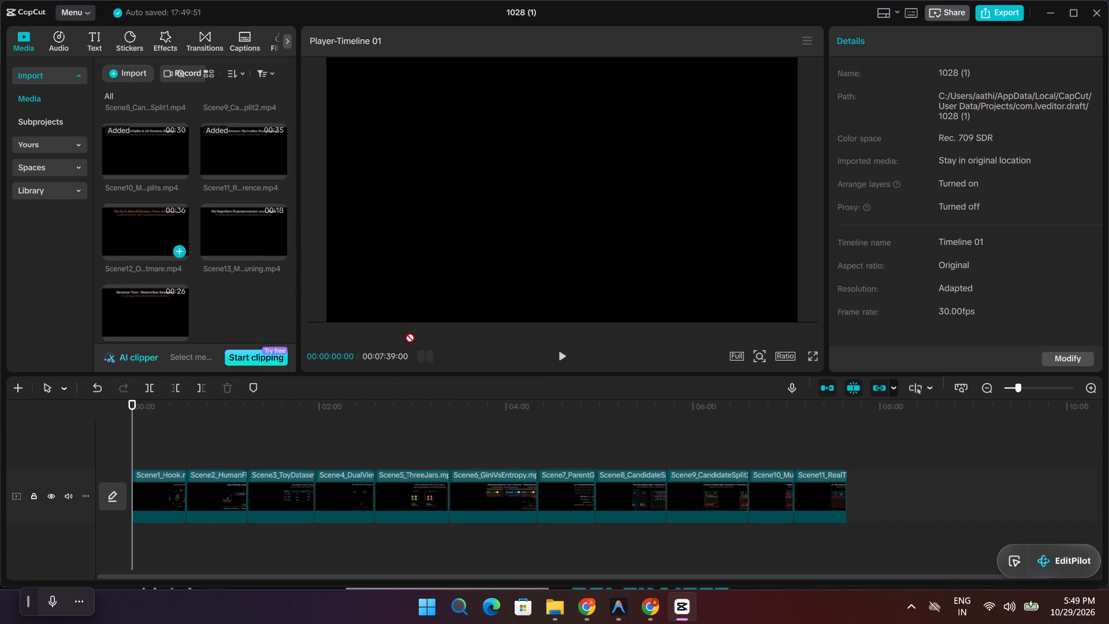
pyautogui.moveTo(405, 333); pyautogui.dragTo(865, 492)
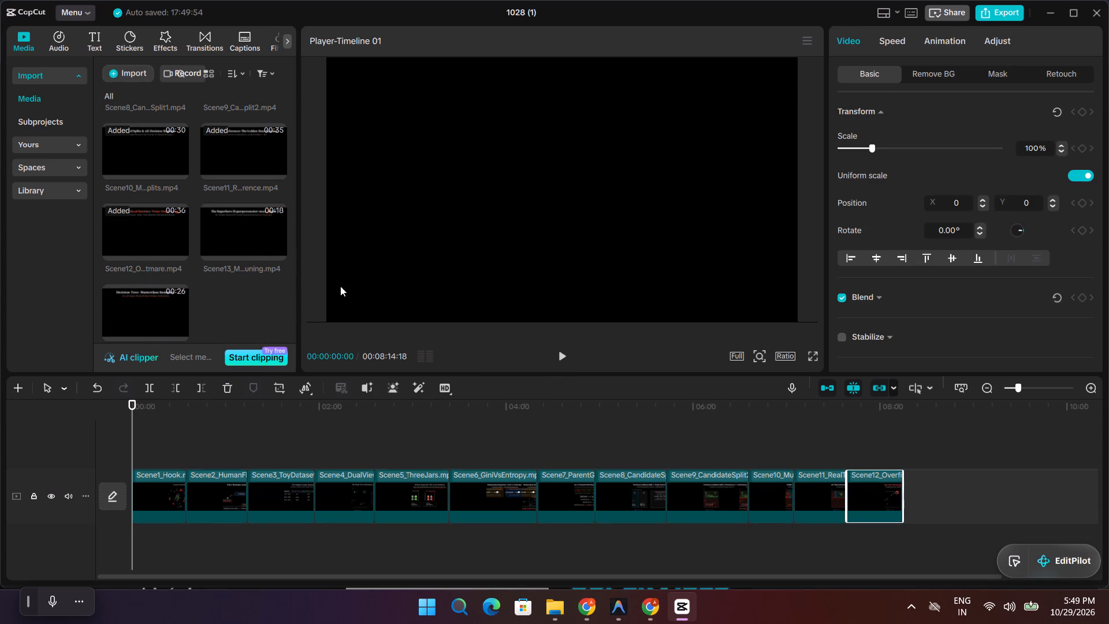
pyautogui.moveTo(222, 231); pyautogui.dragTo(909, 488)
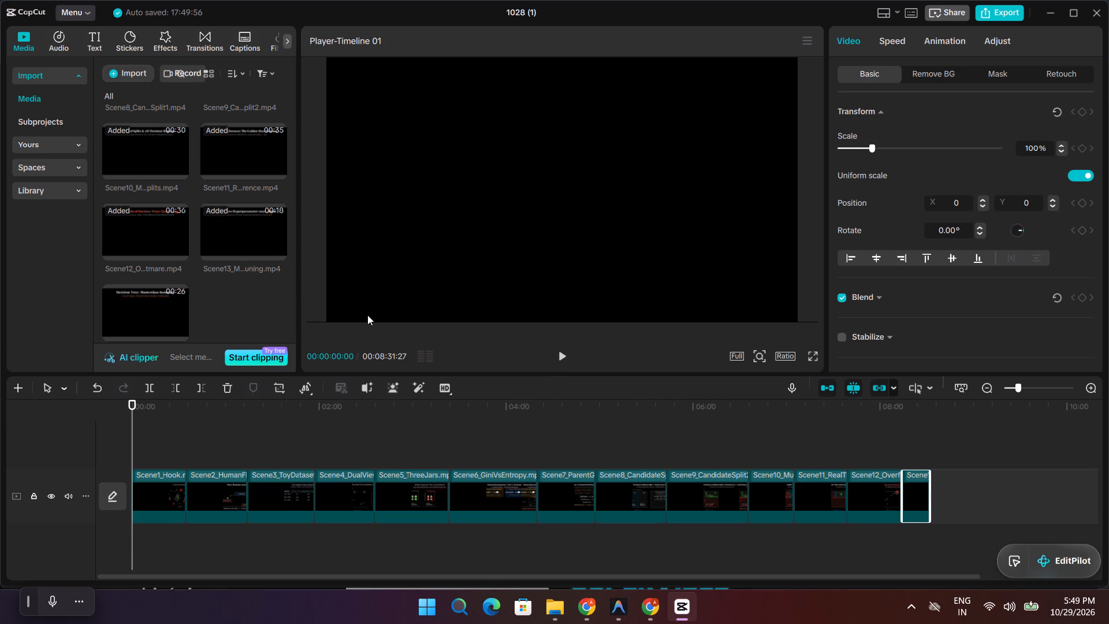
pyautogui.moveTo(144, 299); pyautogui.dragTo(937, 490)
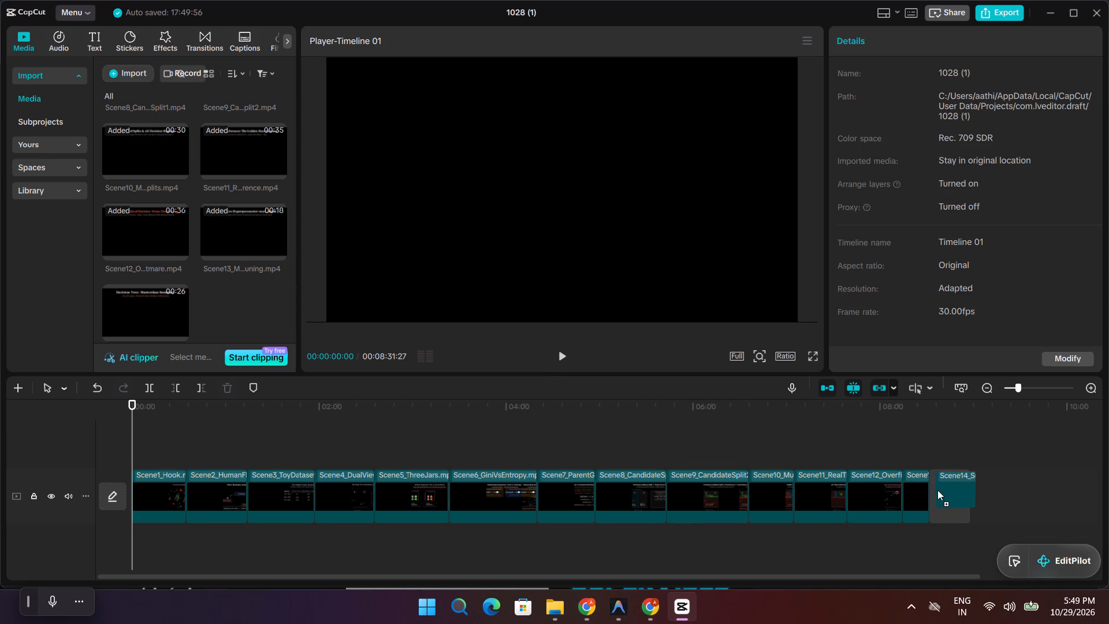
pyautogui.moveTo(937, 490); pyautogui.dragTo(932, 492)
# Play back the opening of Scene1 from the start of the timeline, returning the playhead to the start to replay it.
pyautogui.click(564, 358)
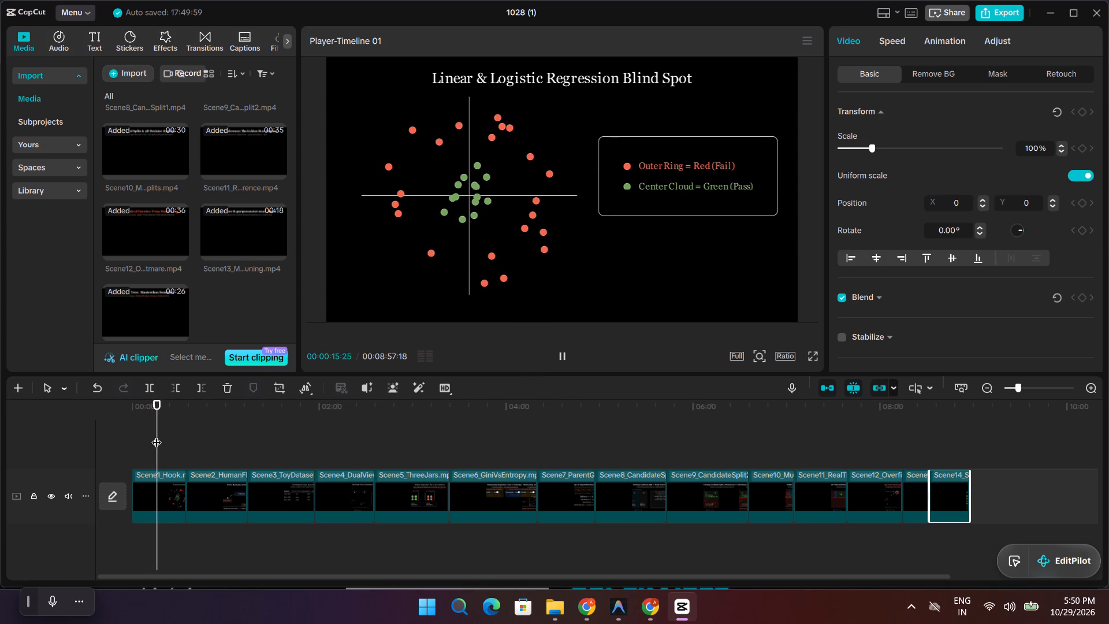
pyautogui.moveTo(157, 435); pyautogui.dragTo(122, 440)
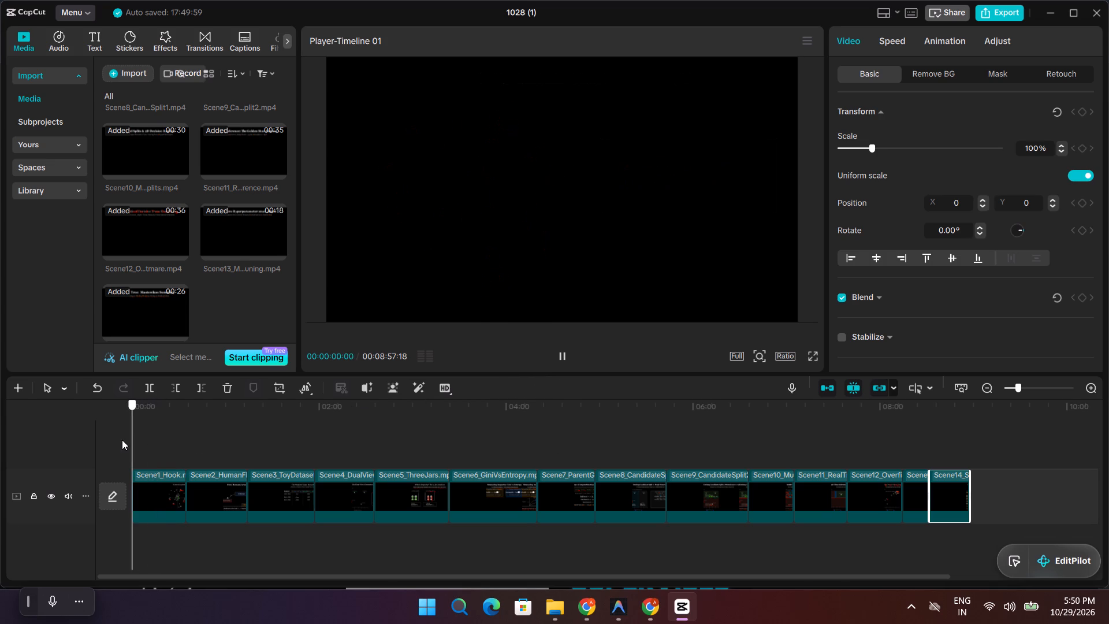
pyautogui.moveTo(122, 440); pyautogui.dragTo(111, 444)
pyautogui.press('space')
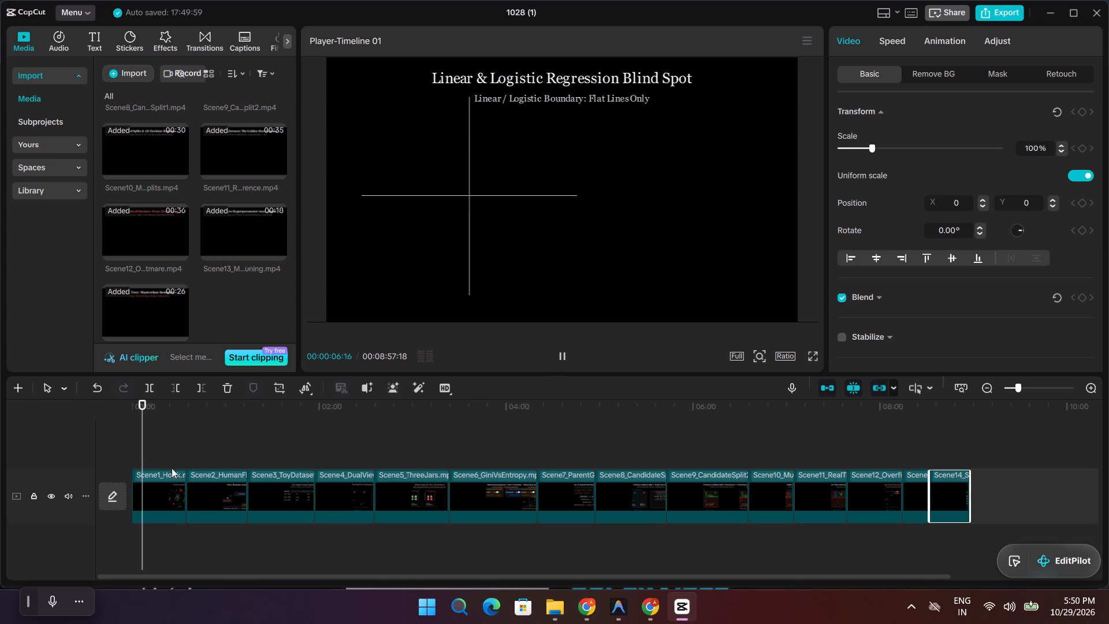
pyautogui.moveTo(144, 419); pyautogui.dragTo(118, 429)
pyautogui.click(118, 429)
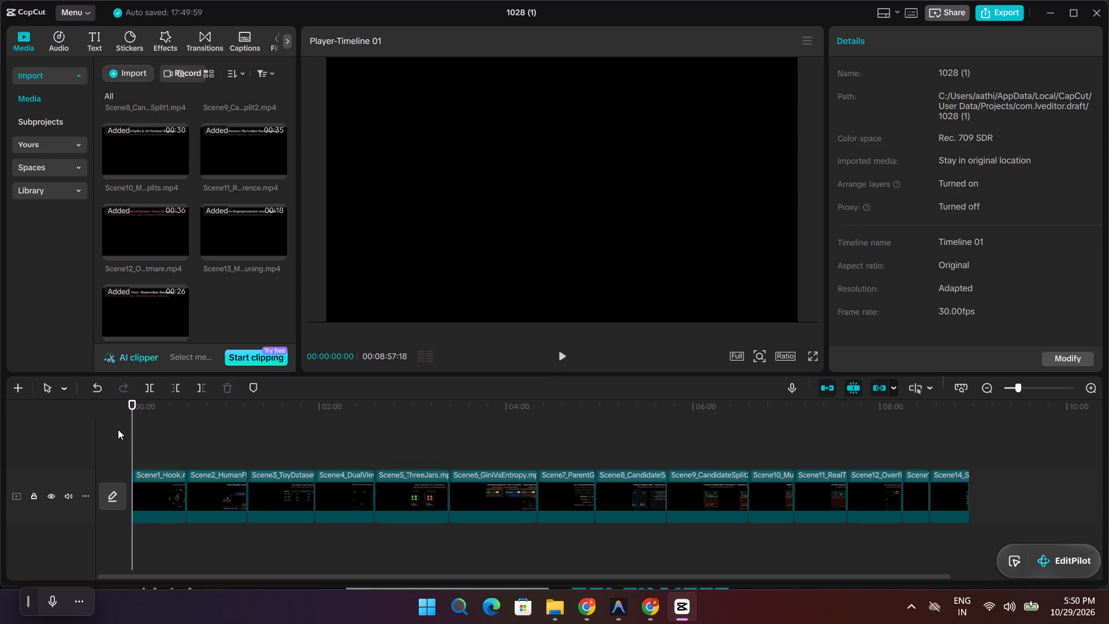
pyautogui.moveTo(124, 432); pyautogui.dragTo(144, 439)
pyautogui.moveTo(144, 439); pyautogui.dragTo(162, 444)
pyautogui.press('space')
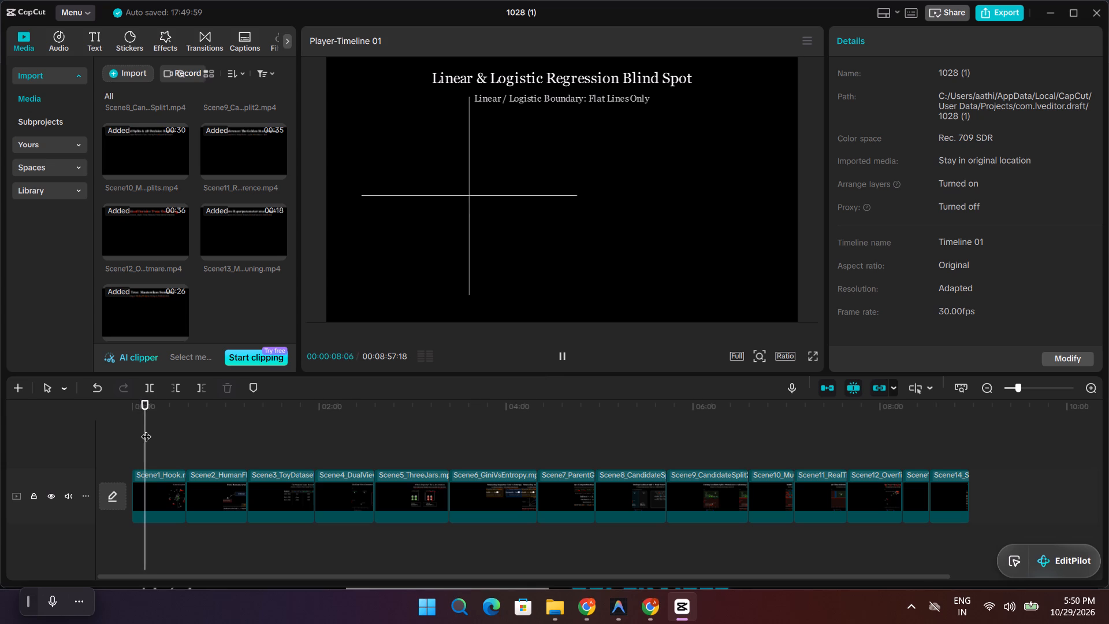
pyautogui.moveTo(146, 429); pyautogui.dragTo(179, 438)
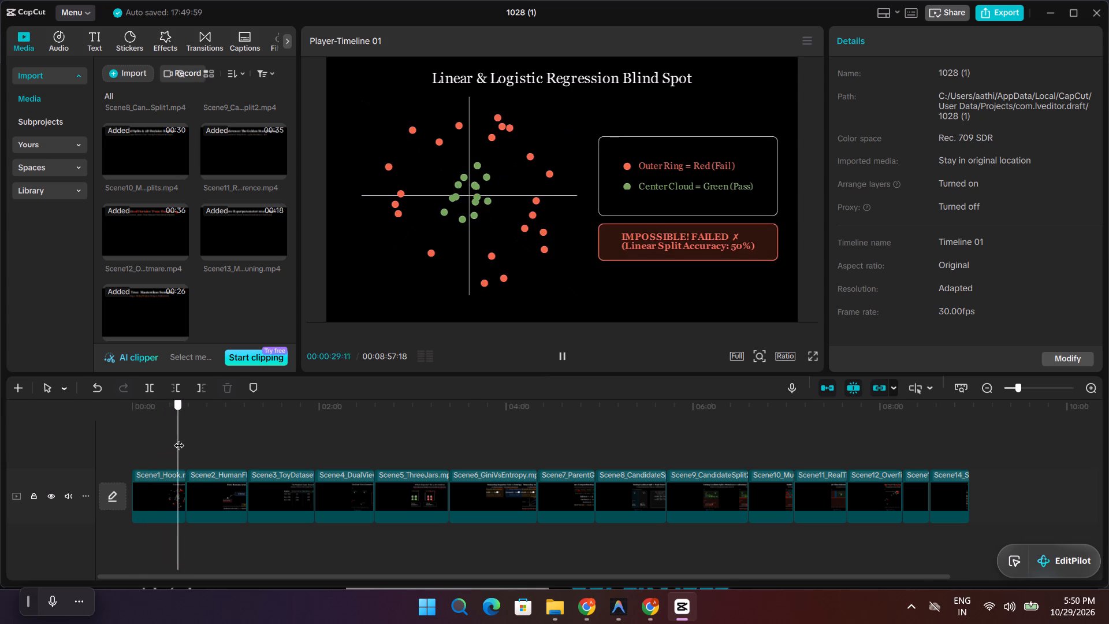
pyautogui.moveTo(179, 438); pyautogui.dragTo(313, 449)
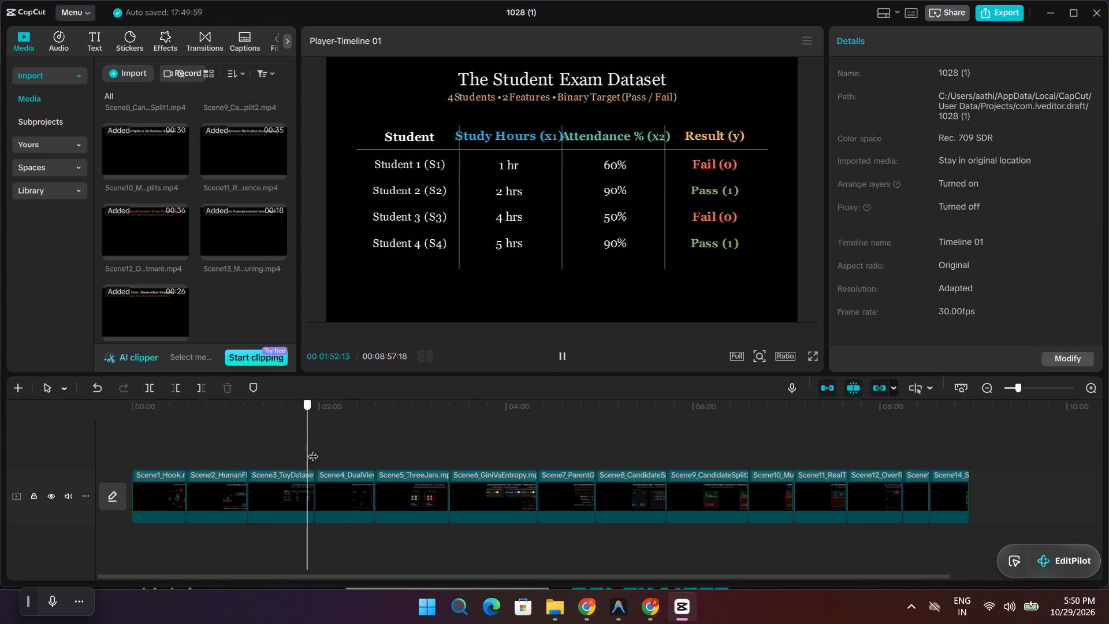
pyautogui.moveTo(313, 449); pyautogui.dragTo(371, 451)
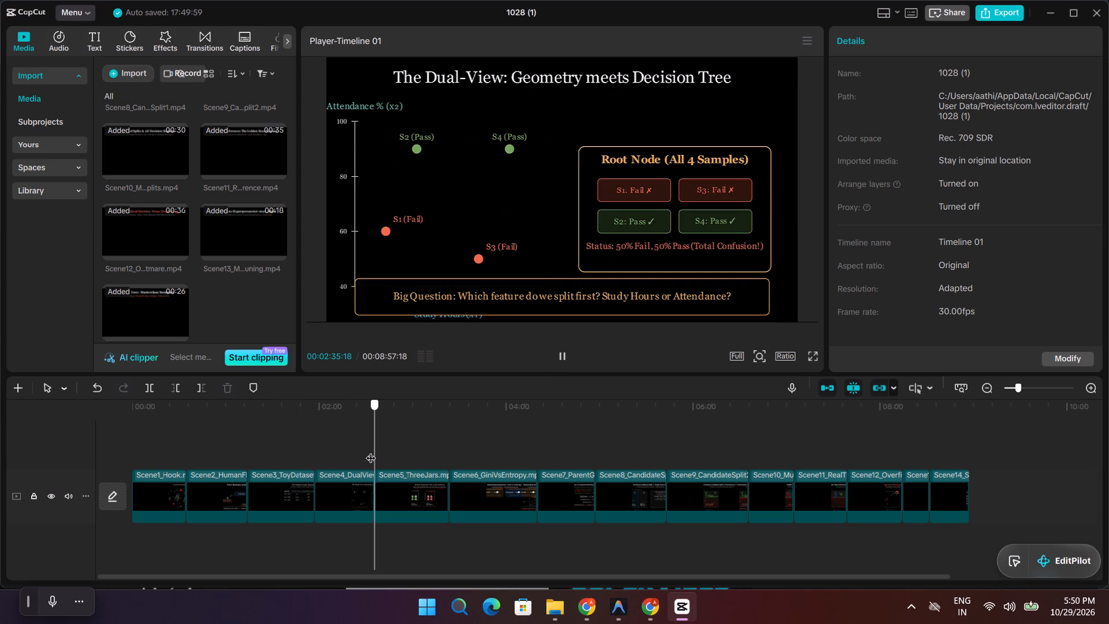
pyautogui.moveTo(371, 451); pyautogui.dragTo(455, 459)
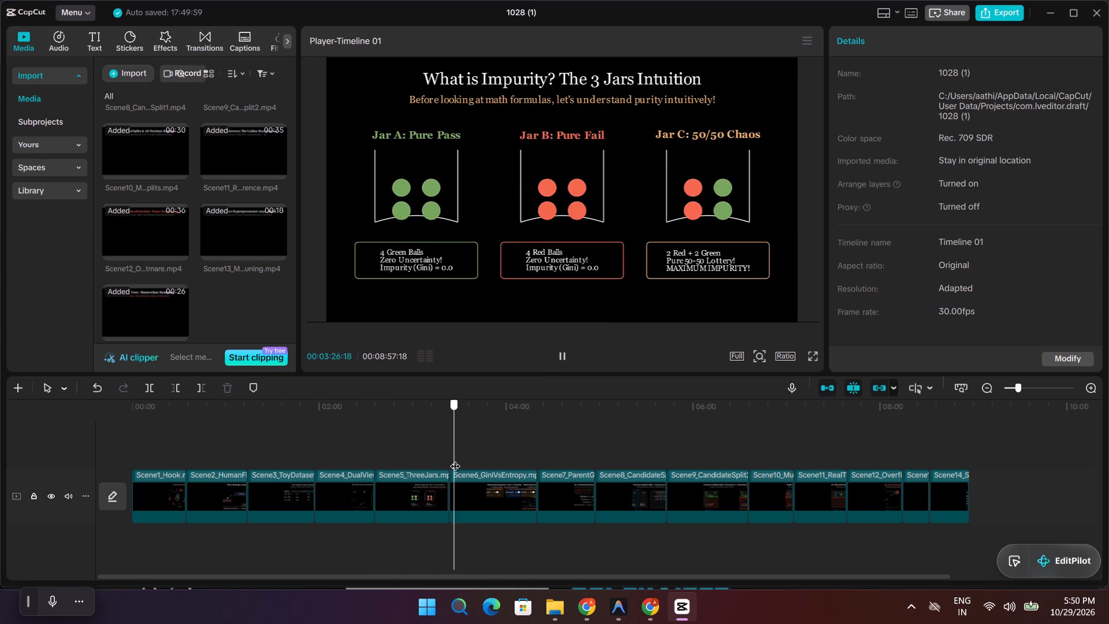
pyautogui.moveTo(455, 459); pyautogui.dragTo(532, 468)
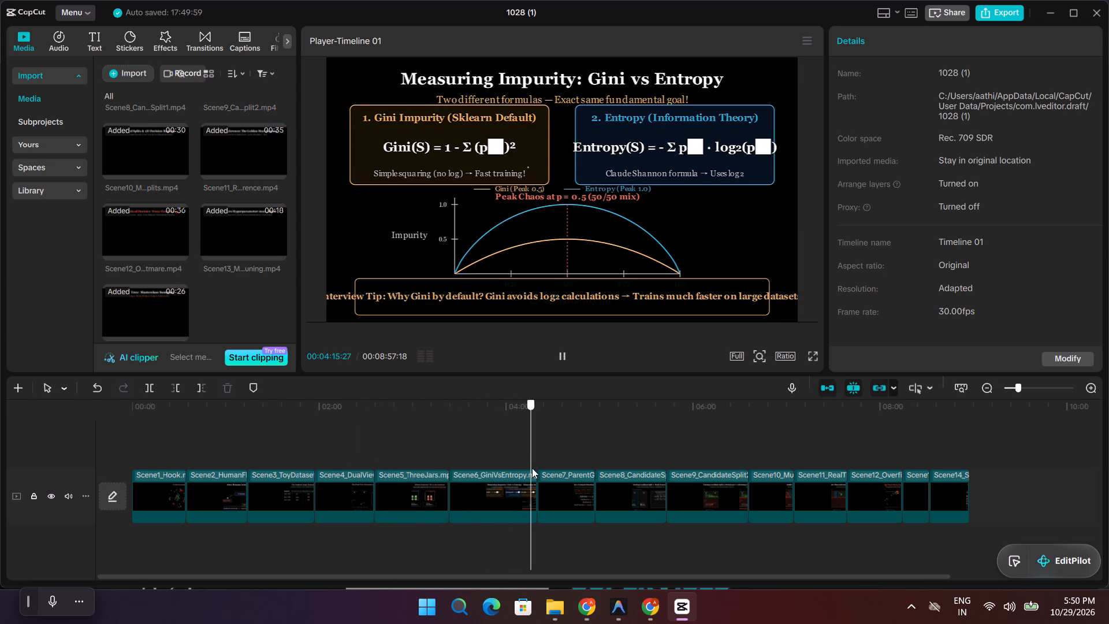
pyautogui.moveTo(532, 468); pyautogui.dragTo(553, 473)
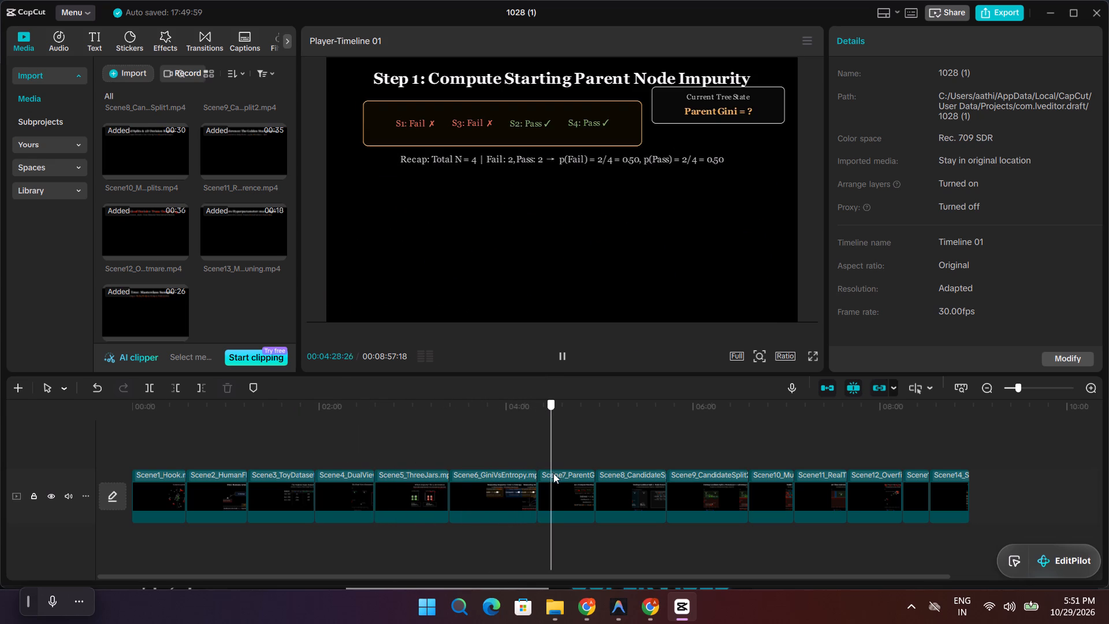
pyautogui.moveTo(553, 473); pyautogui.dragTo(575, 478)
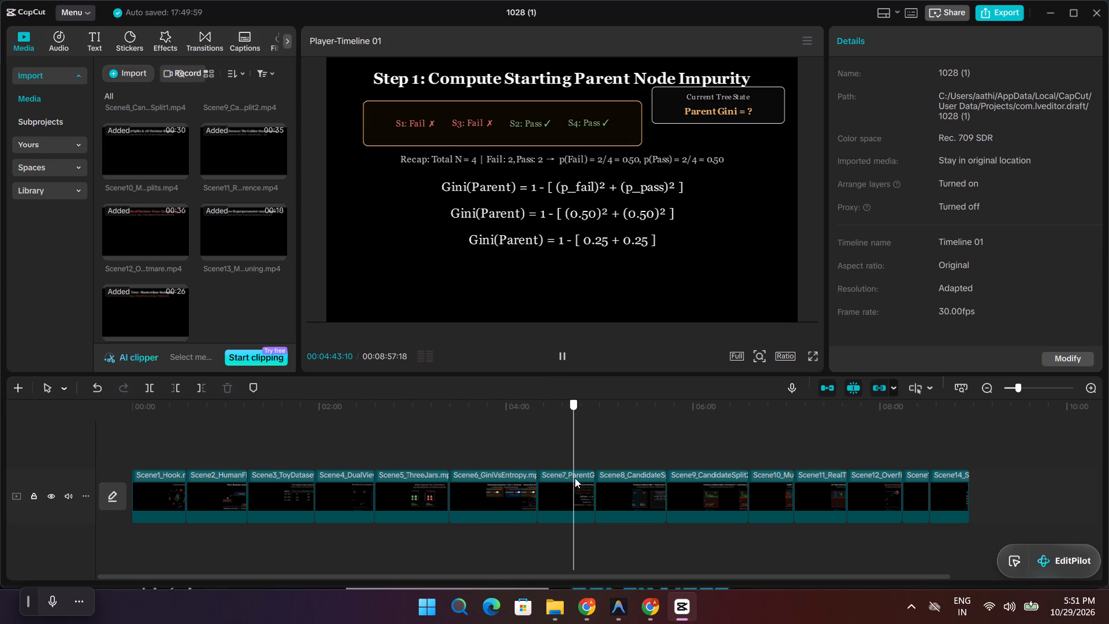
pyautogui.moveTo(575, 478); pyautogui.dragTo(590, 486)
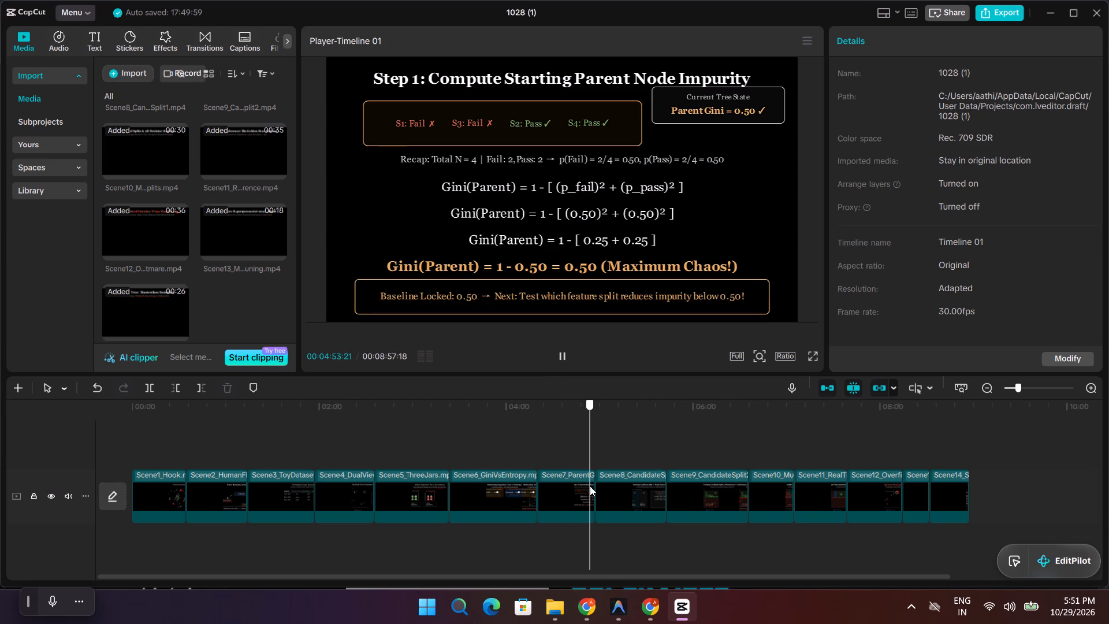
pyautogui.moveTo(590, 486); pyautogui.dragTo(608, 499)
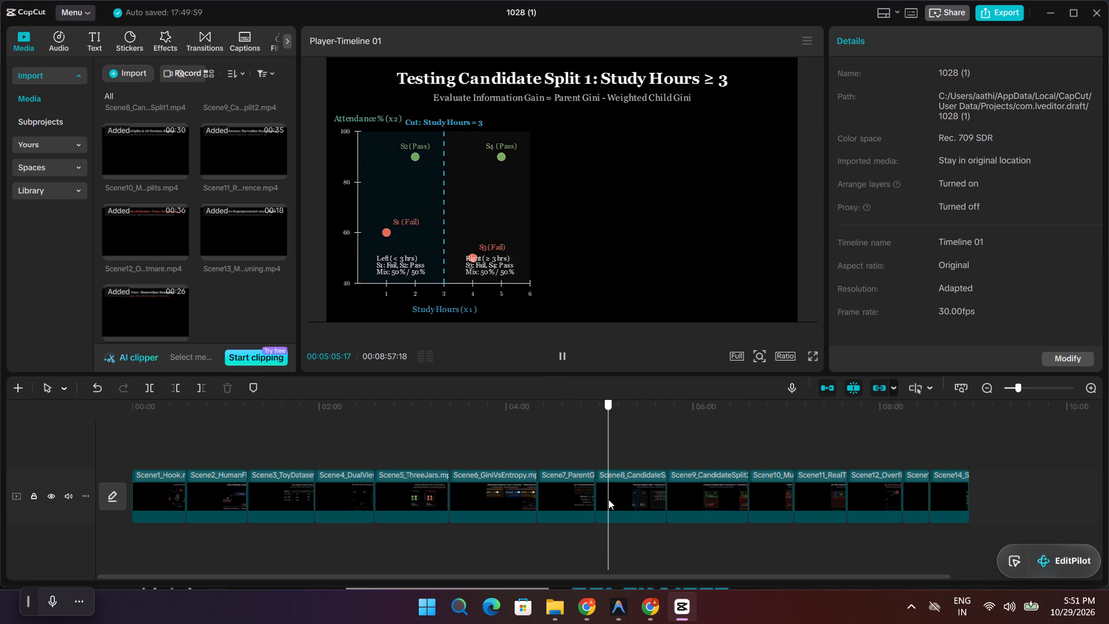
pyautogui.moveTo(608, 499); pyautogui.dragTo(627, 516)
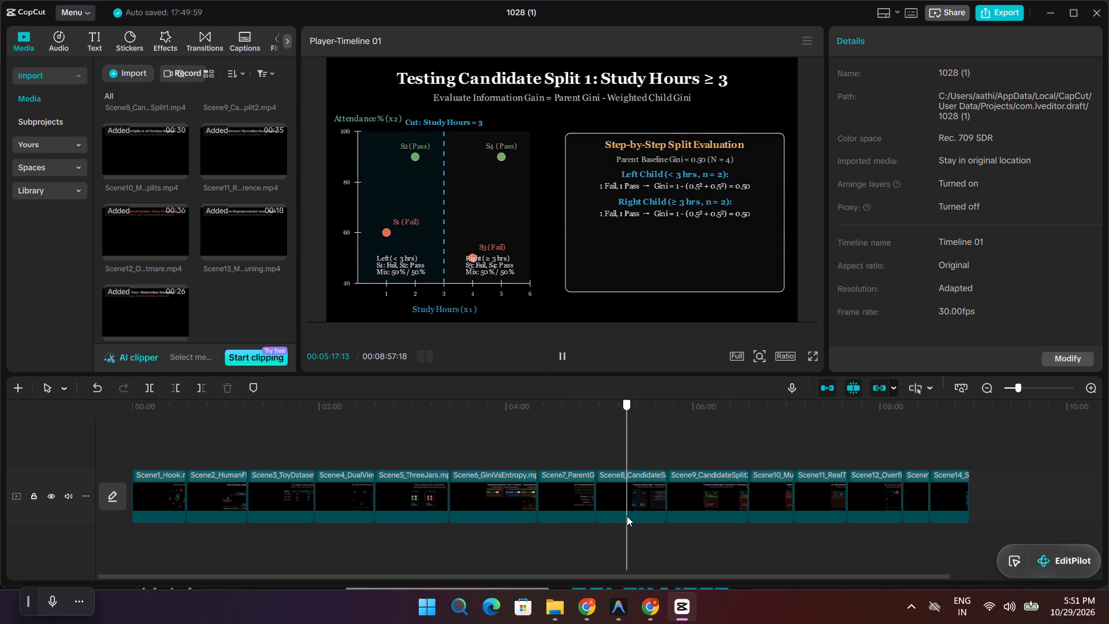
pyautogui.moveTo(627, 516); pyautogui.dragTo(639, 536)
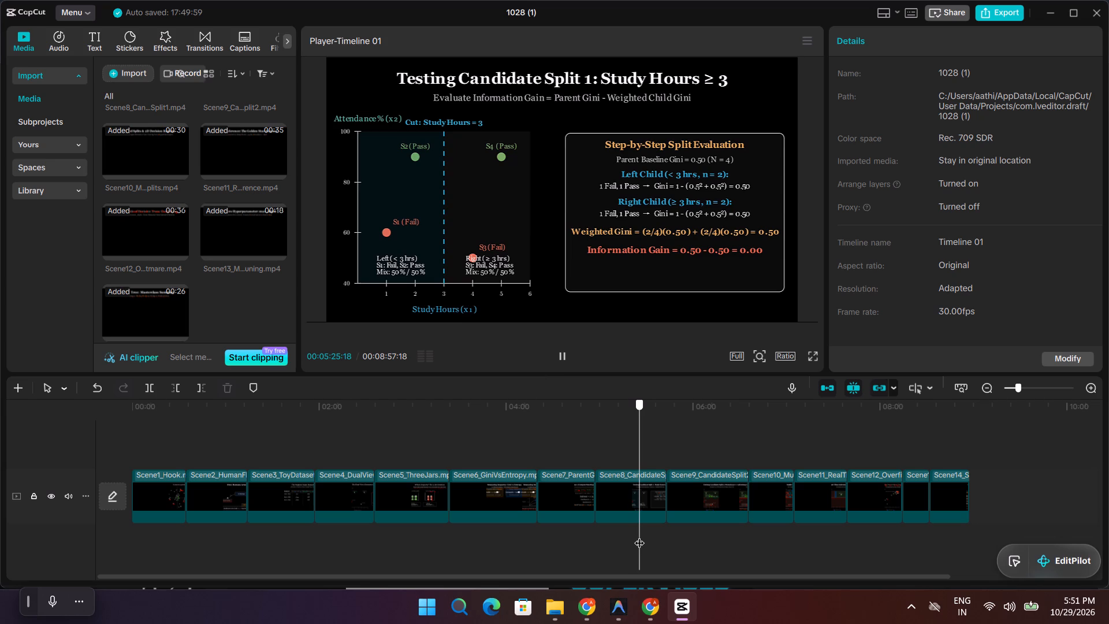
pyautogui.moveTo(639, 536); pyautogui.dragTo(656, 549)
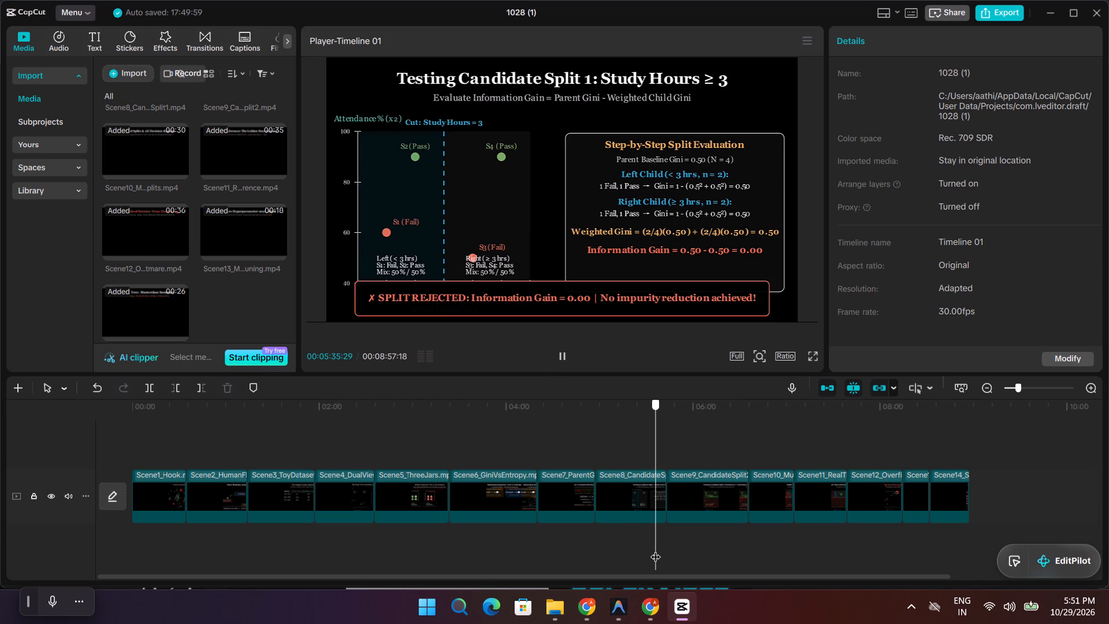
pyautogui.moveTo(656, 549); pyautogui.dragTo(677, 558)
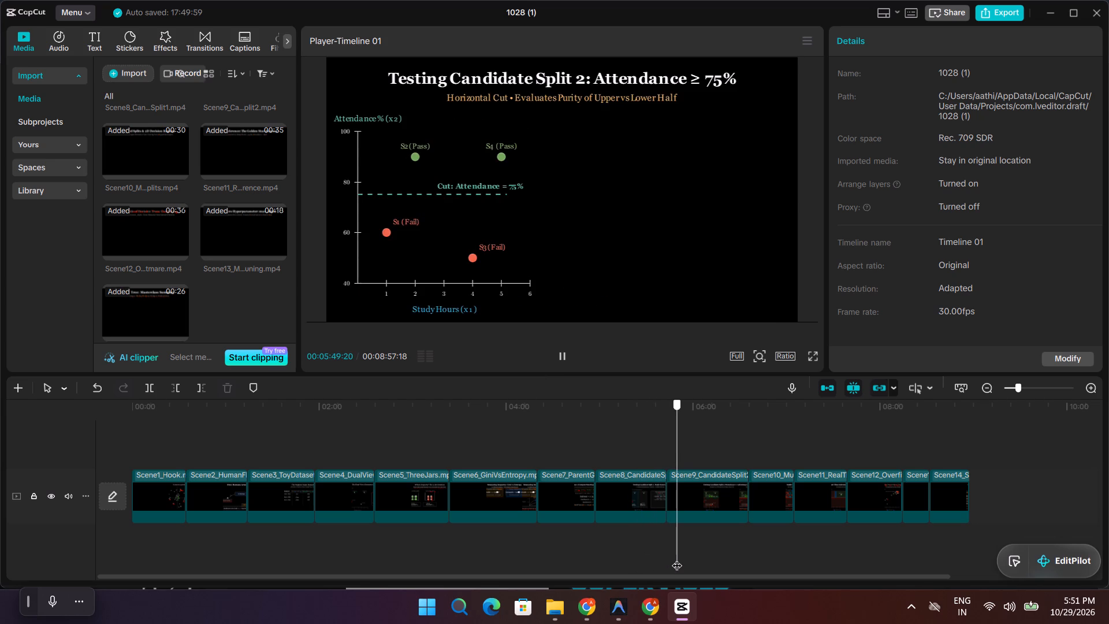
pyautogui.moveTo(677, 558); pyautogui.dragTo(697, 559)
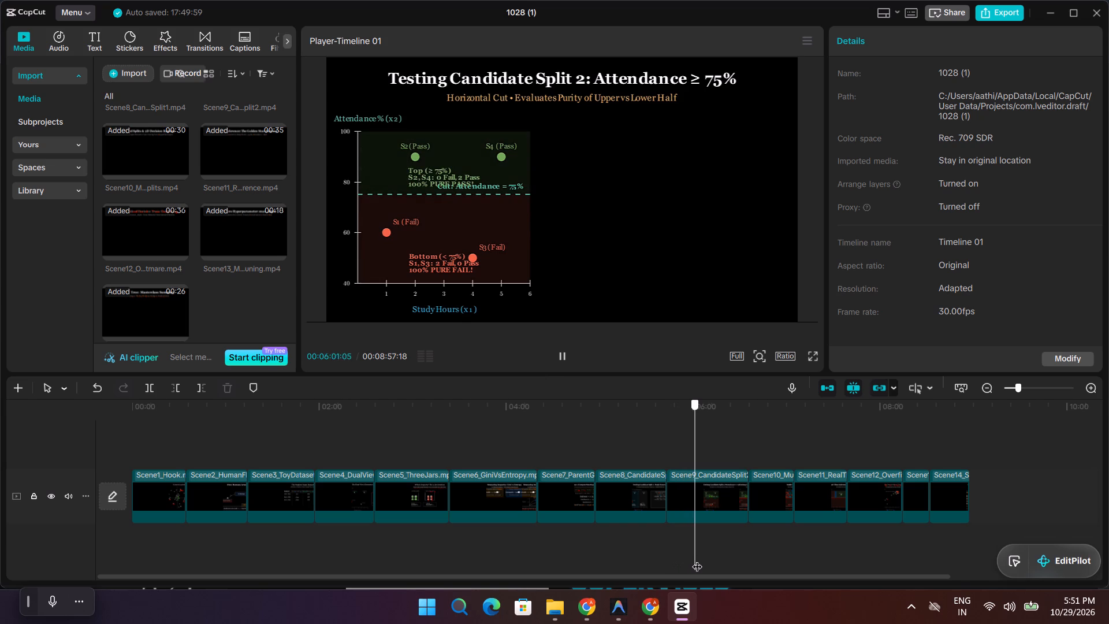
pyautogui.moveTo(697, 559); pyautogui.dragTo(732, 562)
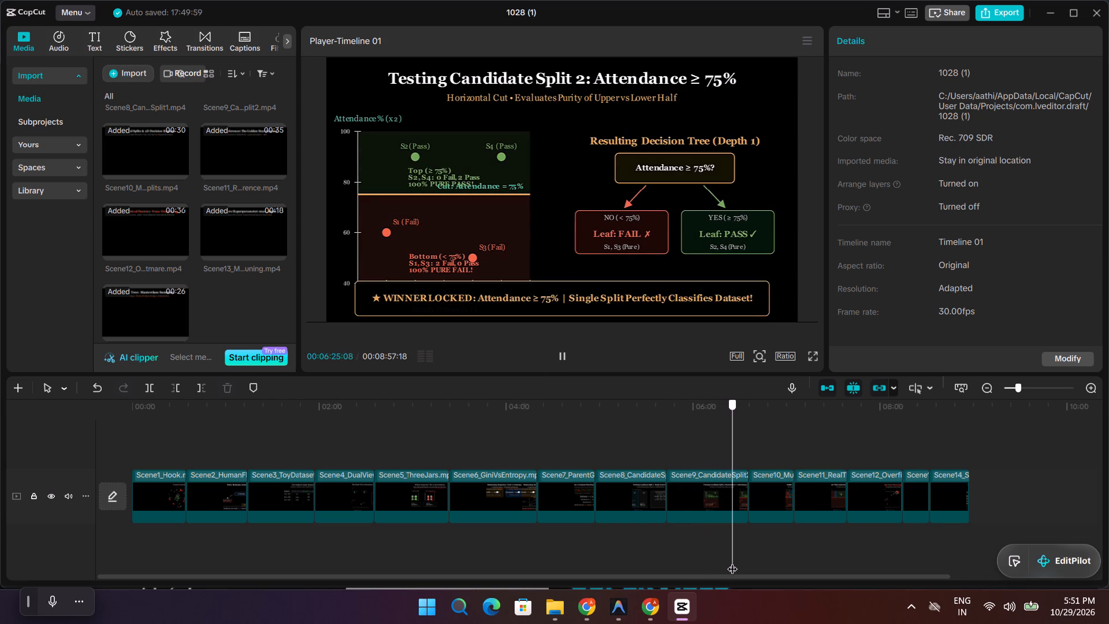
pyautogui.moveTo(732, 562); pyautogui.dragTo(774, 567)
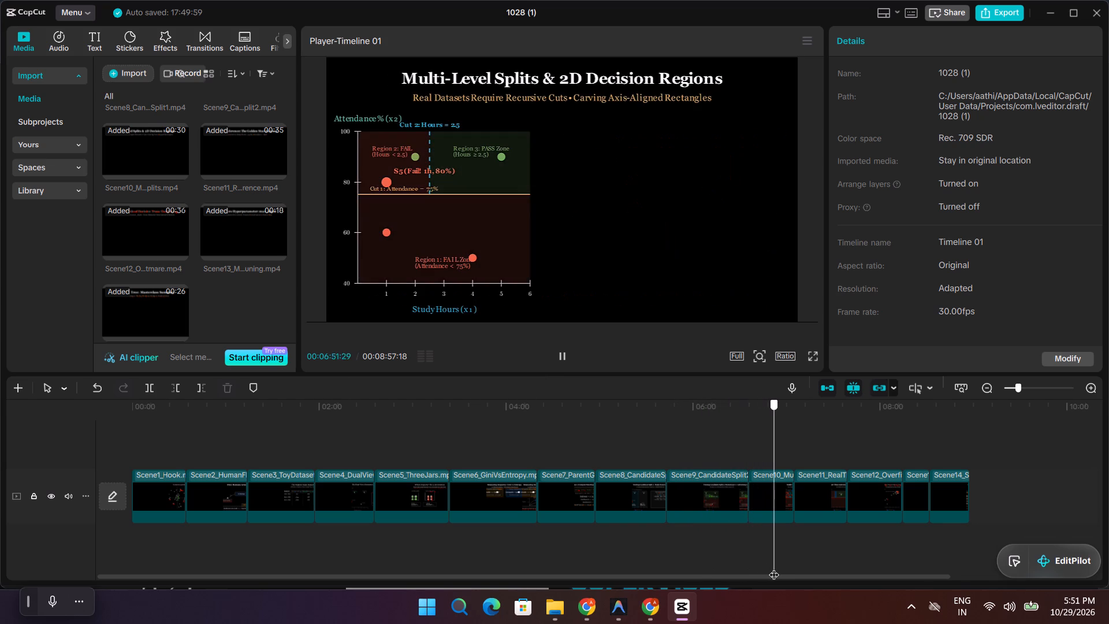
pyautogui.moveTo(774, 567); pyautogui.dragTo(783, 570)
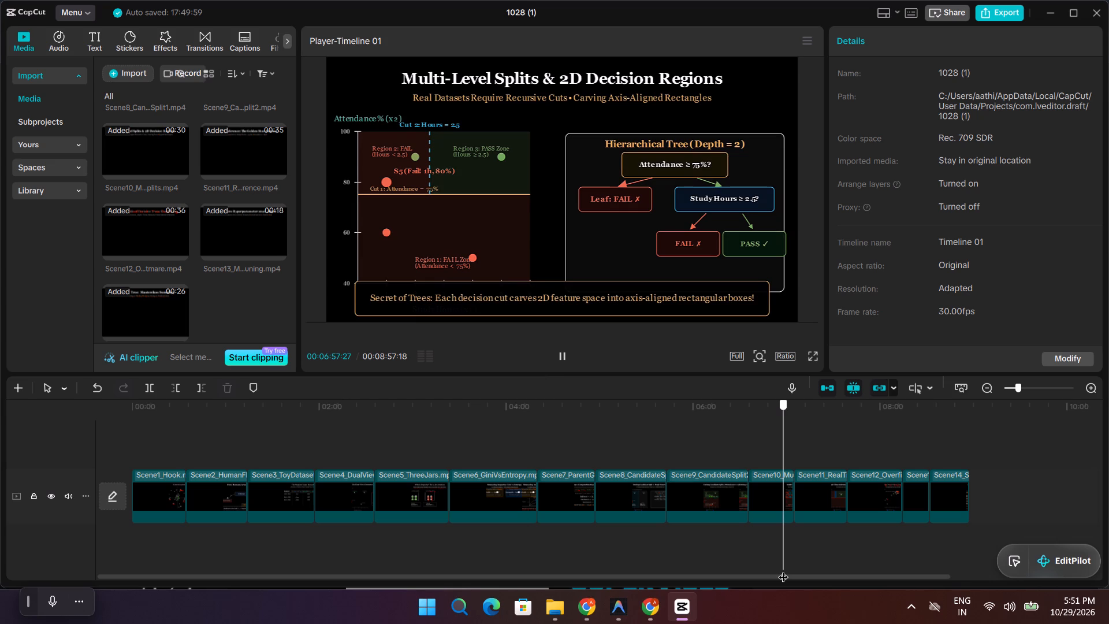
pyautogui.moveTo(783, 570); pyautogui.dragTo(784, 570)
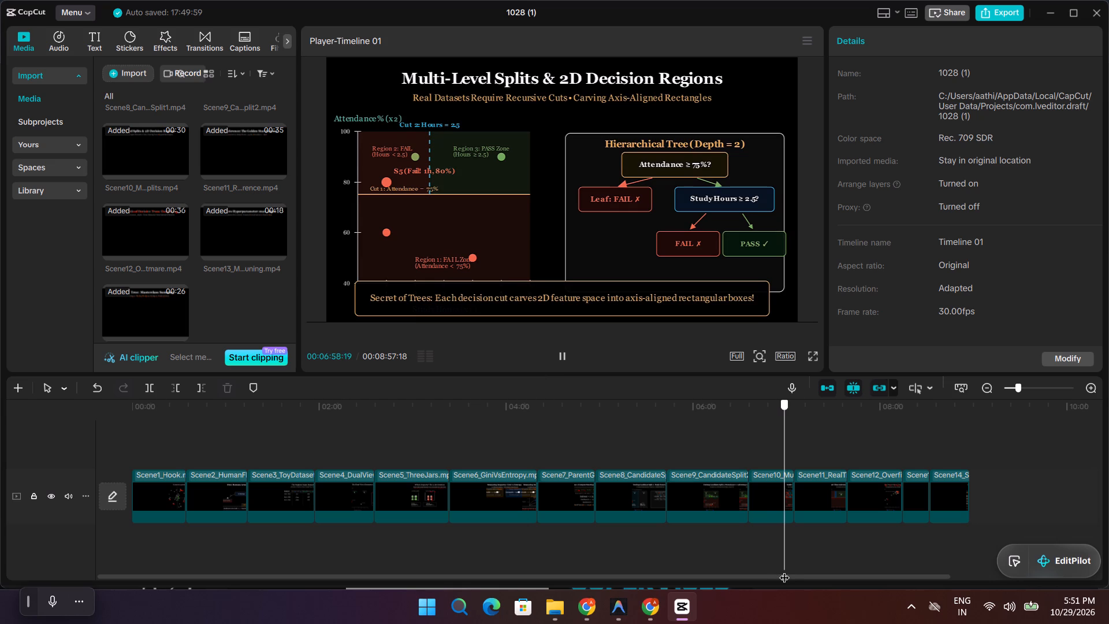
pyautogui.moveTo(784, 570); pyautogui.dragTo(787, 570)
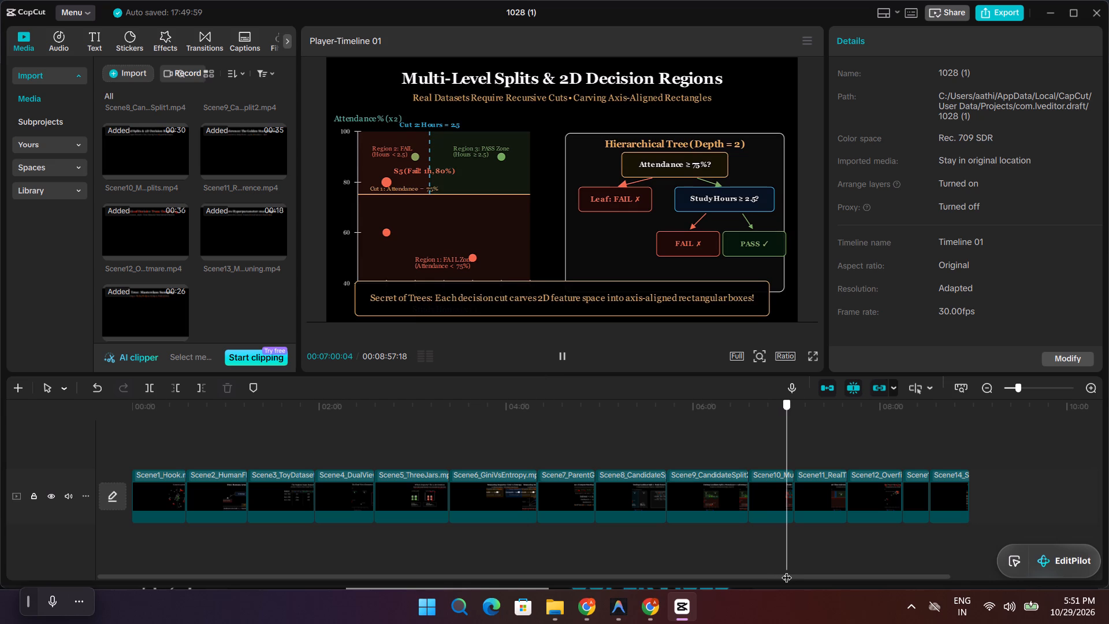
pyautogui.moveTo(787, 570); pyautogui.dragTo(796, 574)
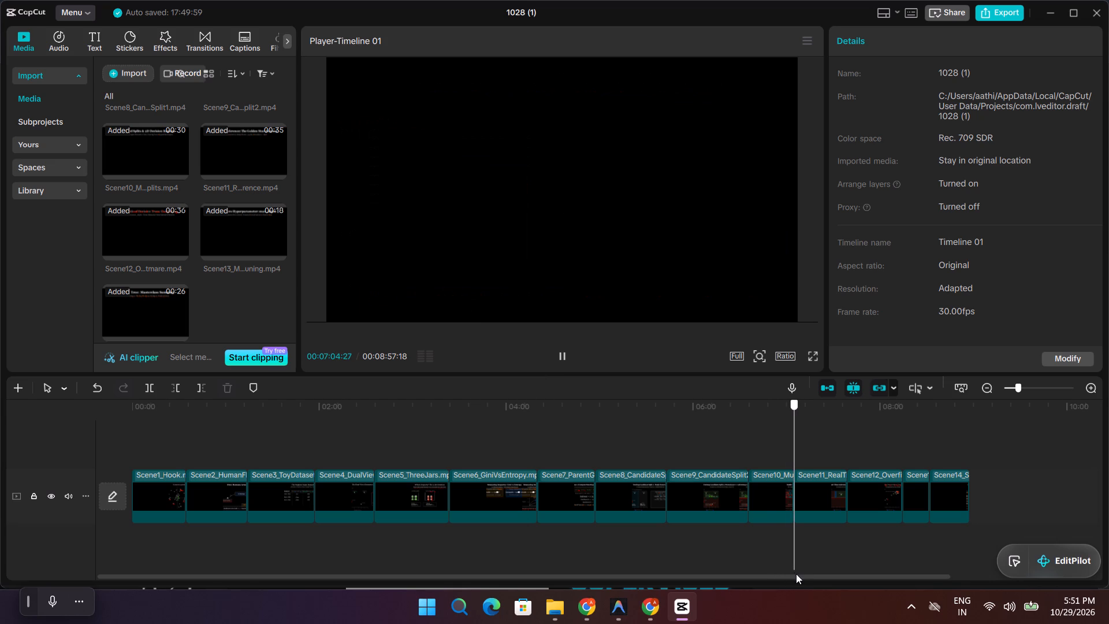
pyautogui.moveTo(796, 574); pyautogui.dragTo(805, 577)
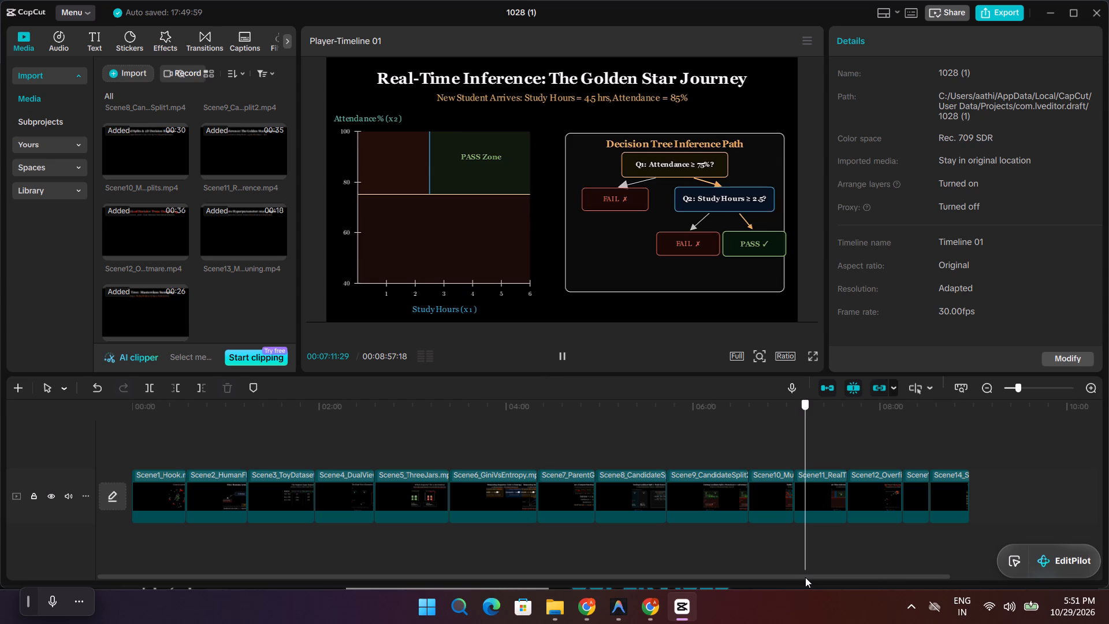
pyautogui.moveTo(805, 577); pyautogui.dragTo(807, 578)
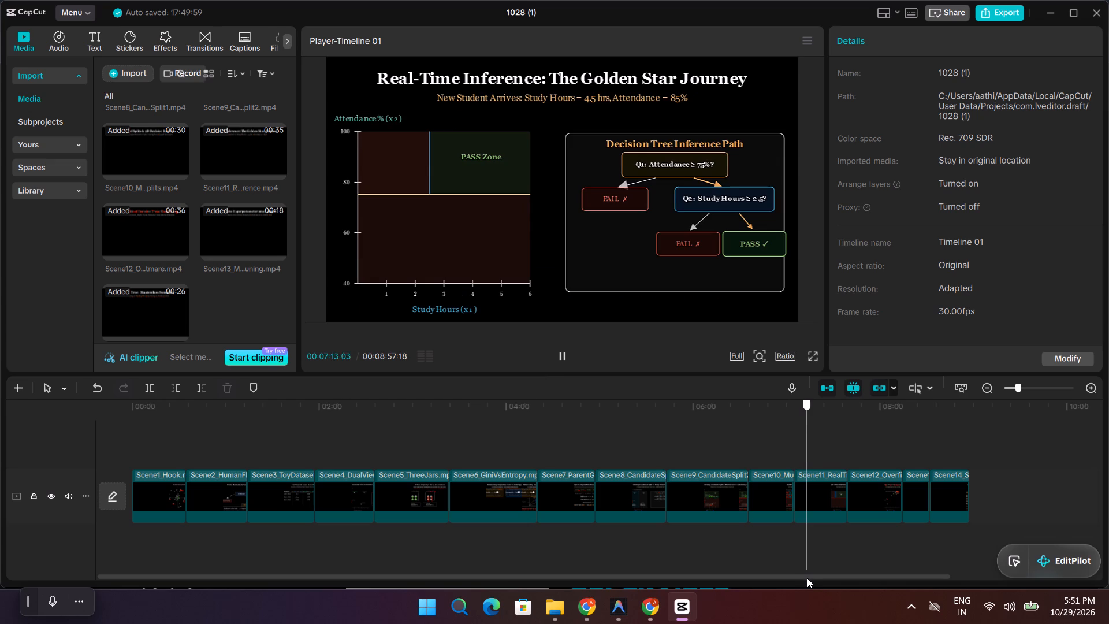
pyautogui.moveTo(807, 578); pyautogui.dragTo(823, 584)
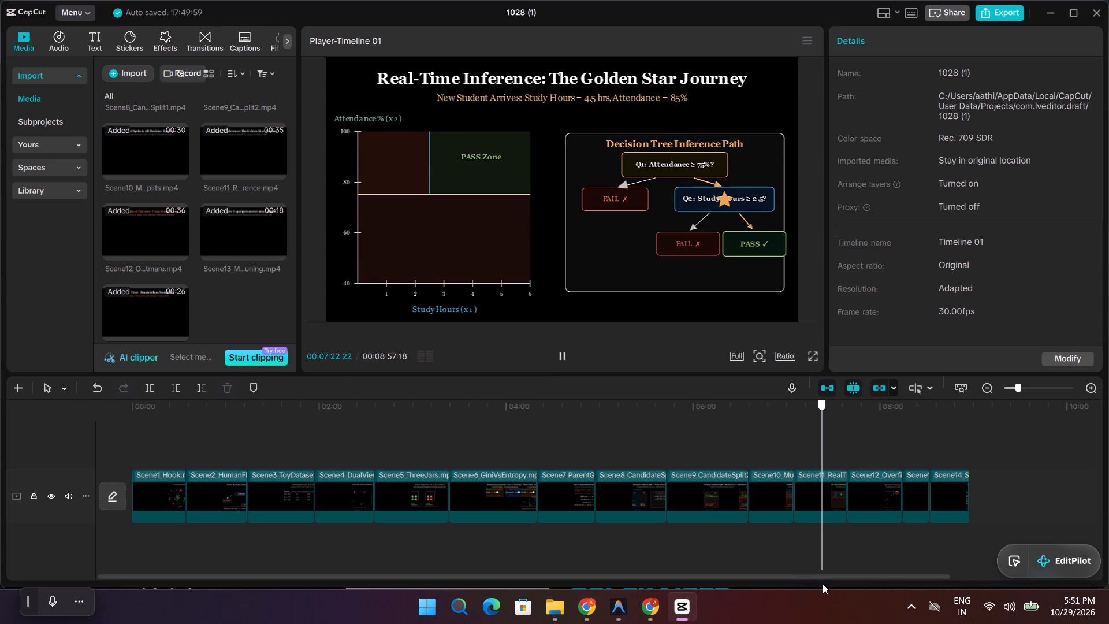
pyautogui.moveTo(823, 584); pyautogui.dragTo(844, 593)
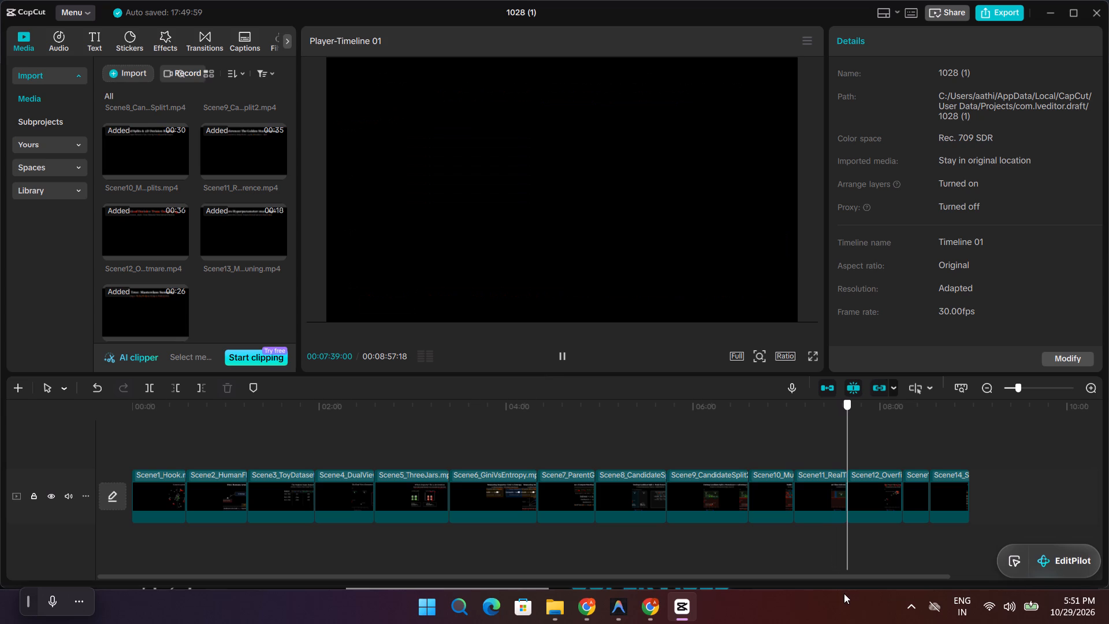
# Scrub the playhead from the start of Scene12 to the end of Scene14 to examine the closing scenes.
pyautogui.moveTo(844, 593); pyautogui.dragTo(862, 600)
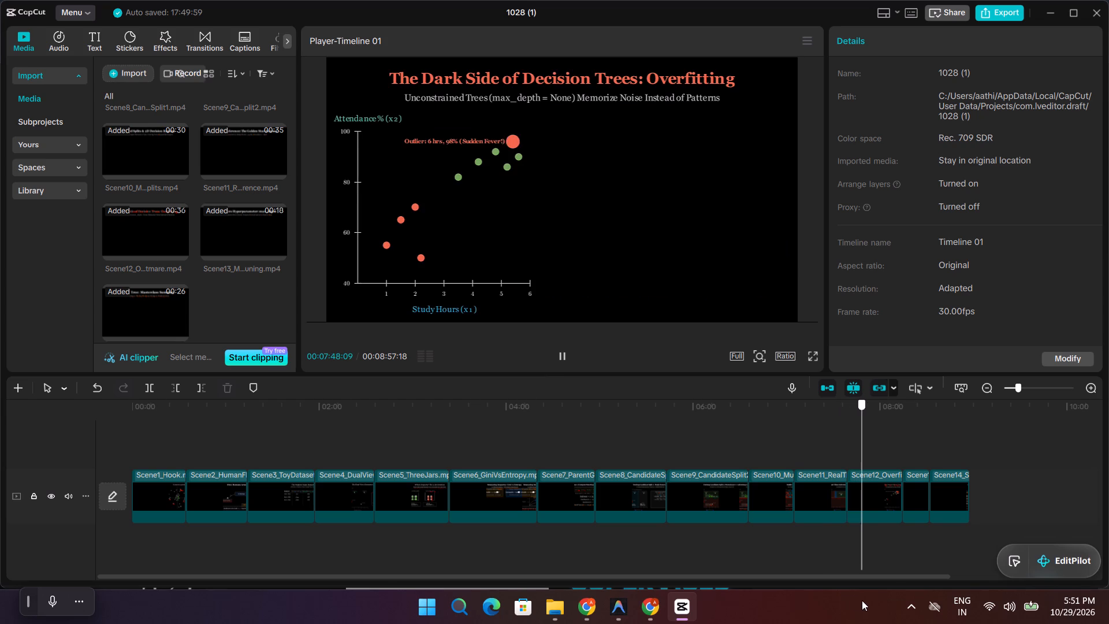
pyautogui.moveTo(862, 600); pyautogui.dragTo(880, 601)
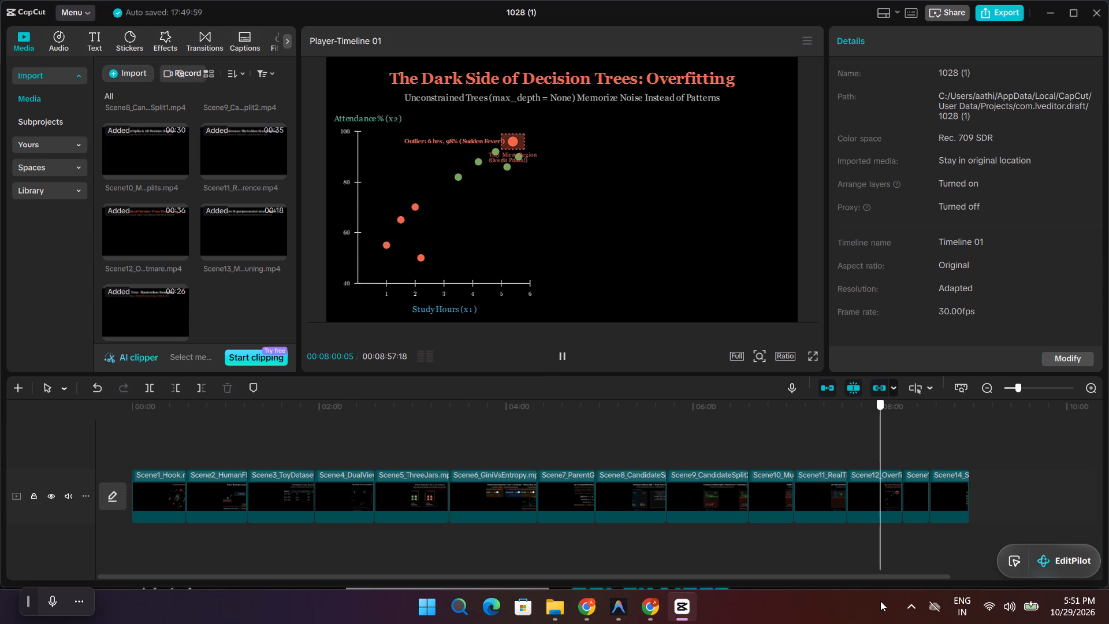
pyautogui.moveTo(880, 601); pyautogui.dragTo(899, 597)
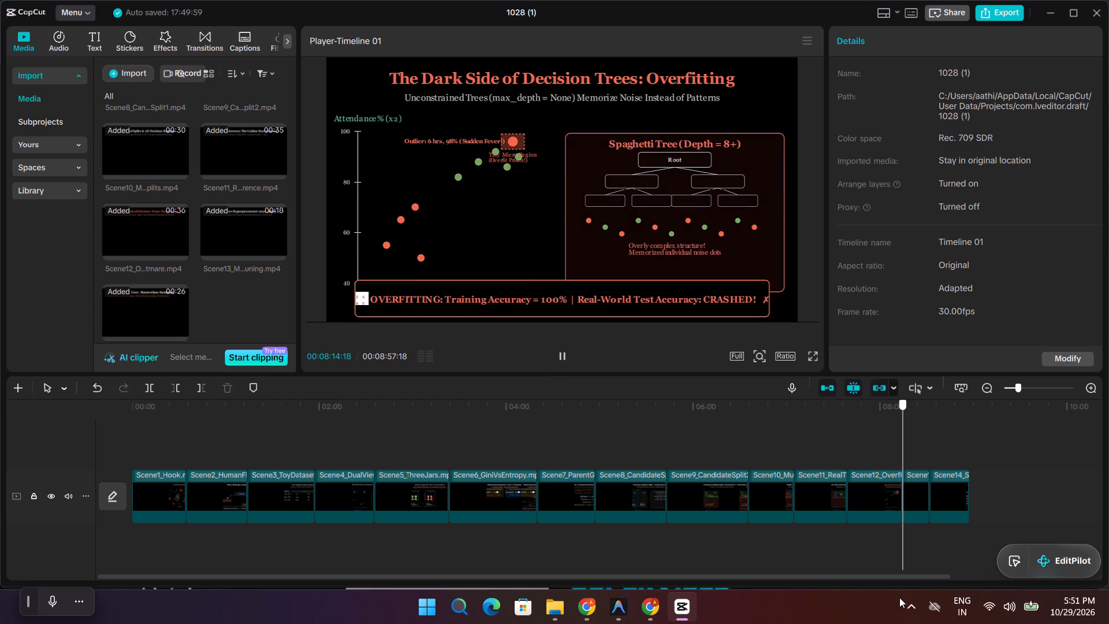
pyautogui.moveTo(899, 597); pyautogui.dragTo(911, 597)
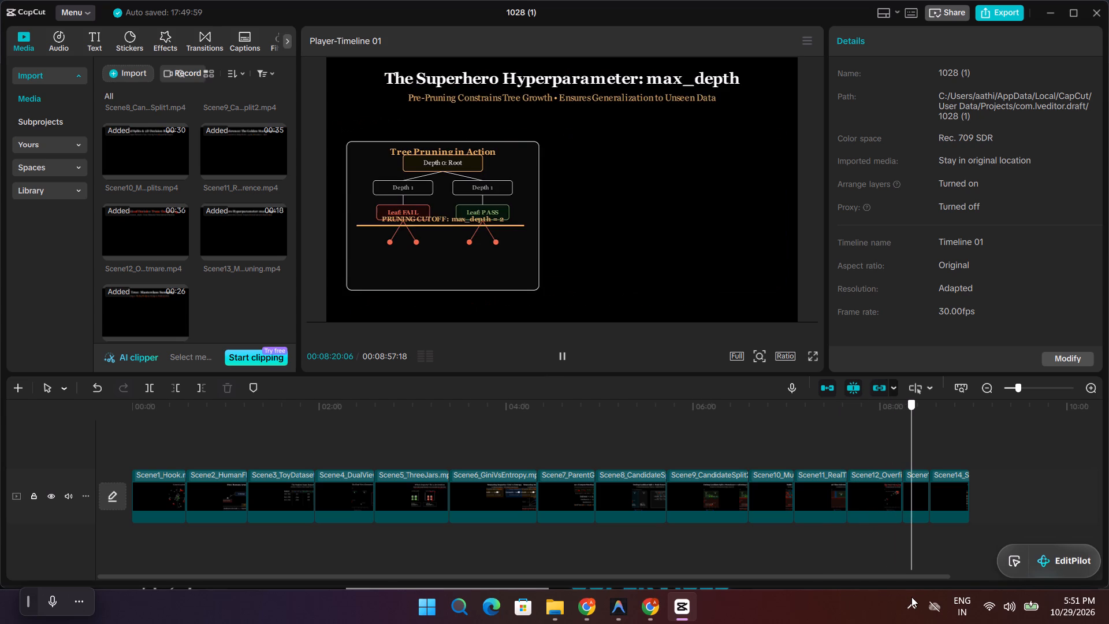
pyautogui.moveTo(911, 597); pyautogui.dragTo(921, 595)
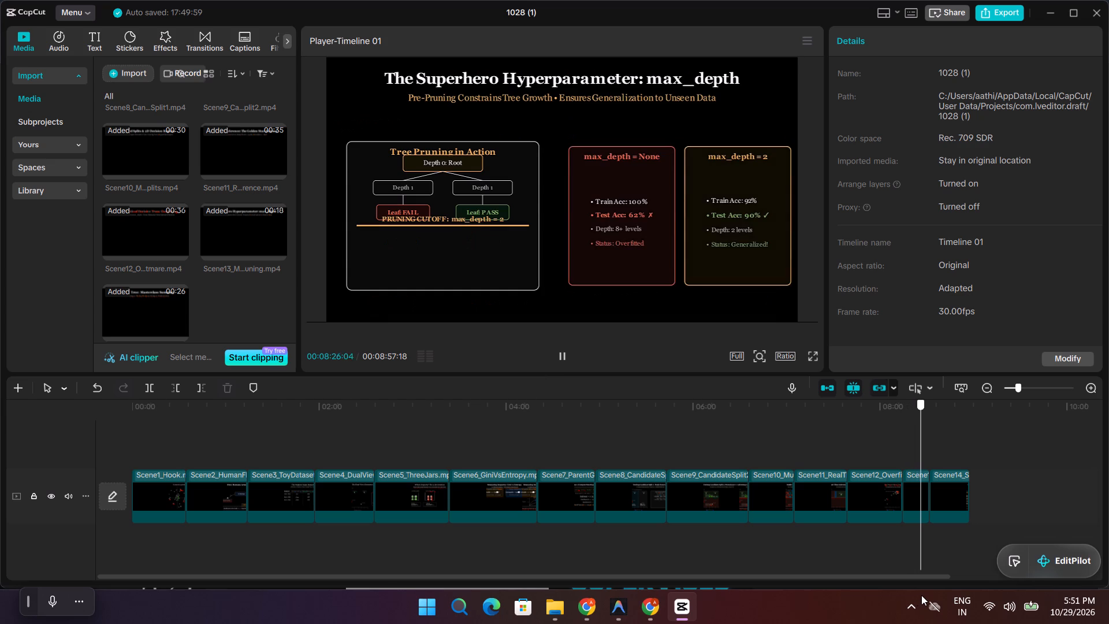
pyautogui.moveTo(921, 595); pyautogui.dragTo(954, 592)
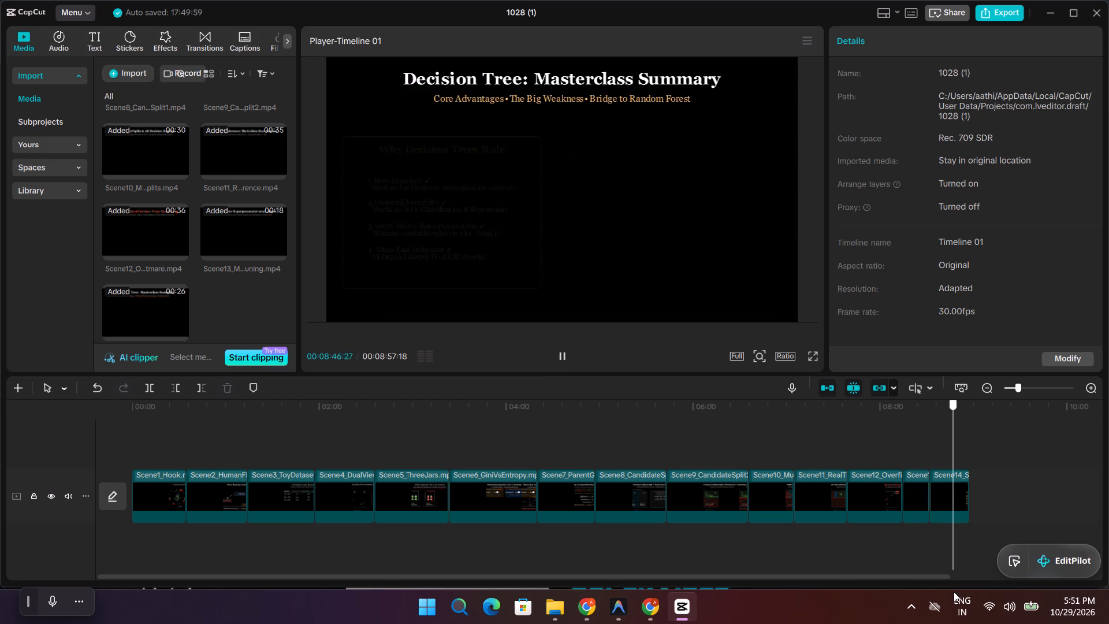
pyautogui.moveTo(954, 592); pyautogui.dragTo(963, 592)
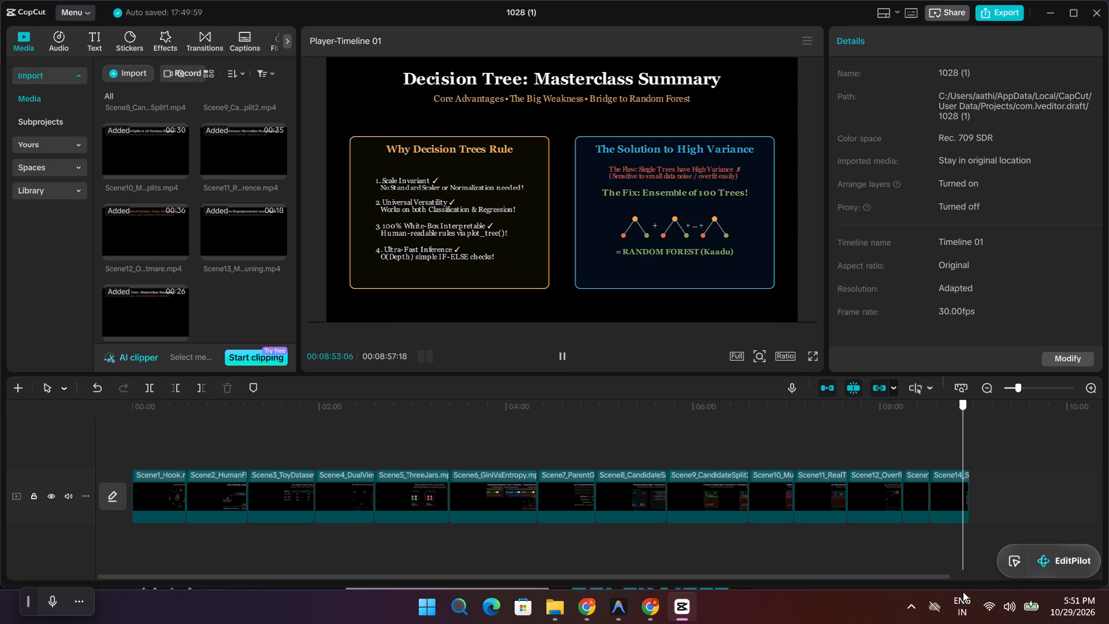
pyautogui.moveTo(963, 592); pyautogui.dragTo(968, 591)
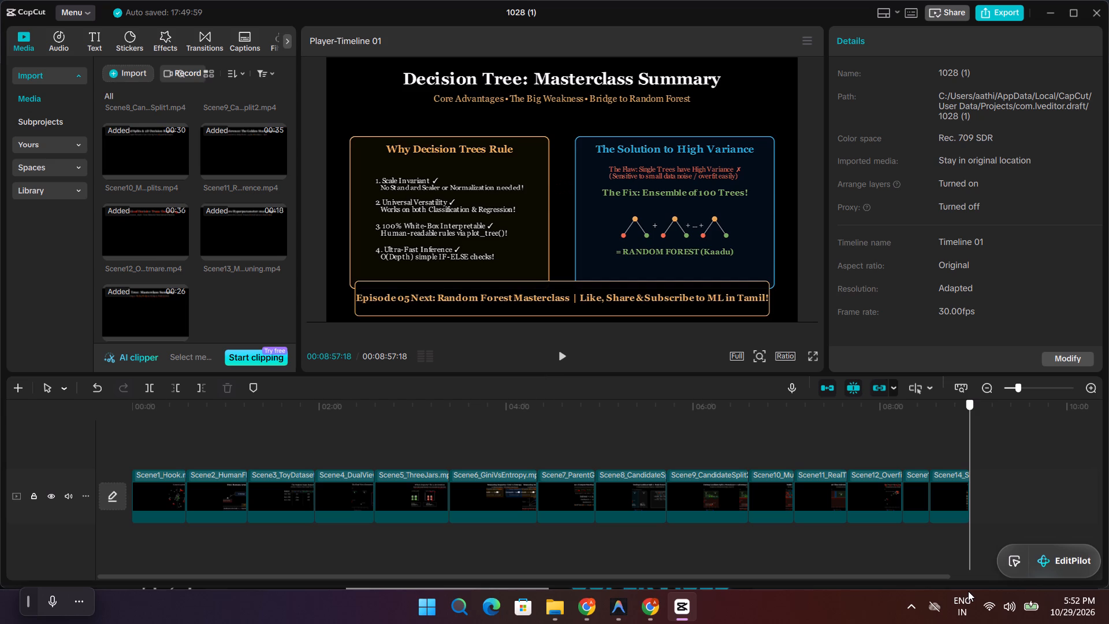
pyautogui.moveTo(968, 591); pyautogui.dragTo(976, 593)
pyautogui.moveTo(976, 593); pyautogui.dragTo(939, 595)
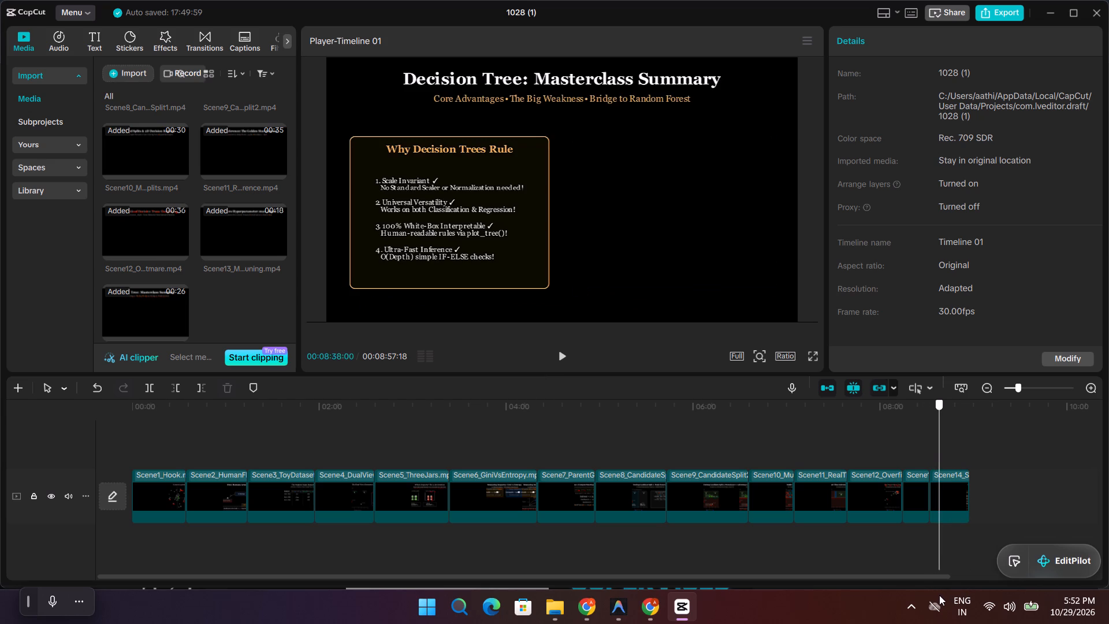
pyautogui.moveTo(939, 595); pyautogui.dragTo(968, 604)
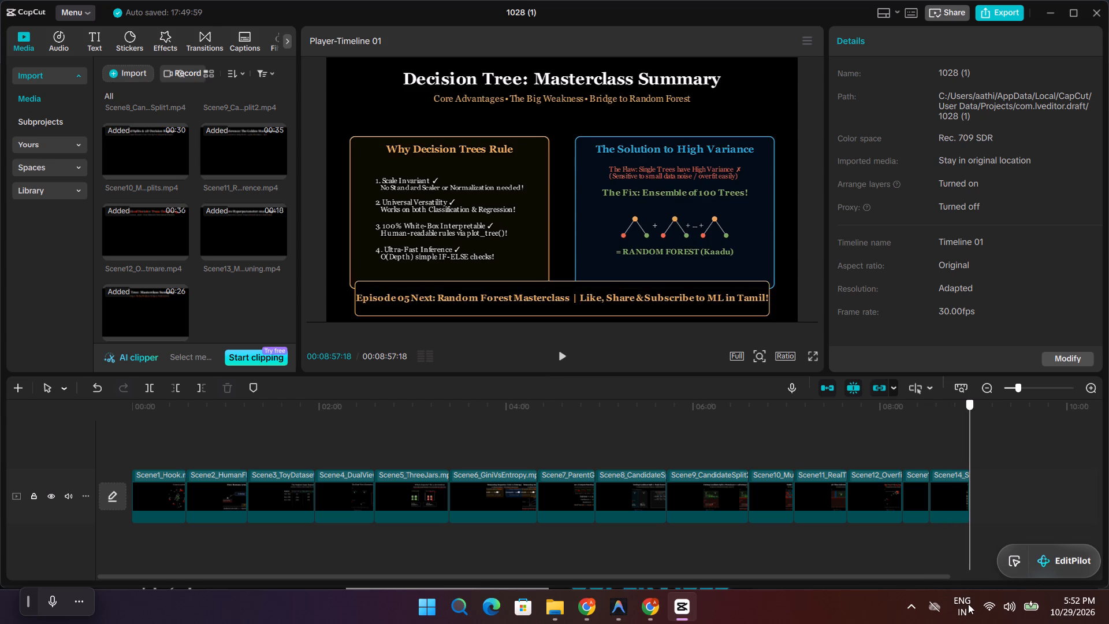
# Return the playhead to the start of the timeline and play back the first part of Scene1.
pyautogui.moveTo(968, 604); pyautogui.dragTo(199, 485)
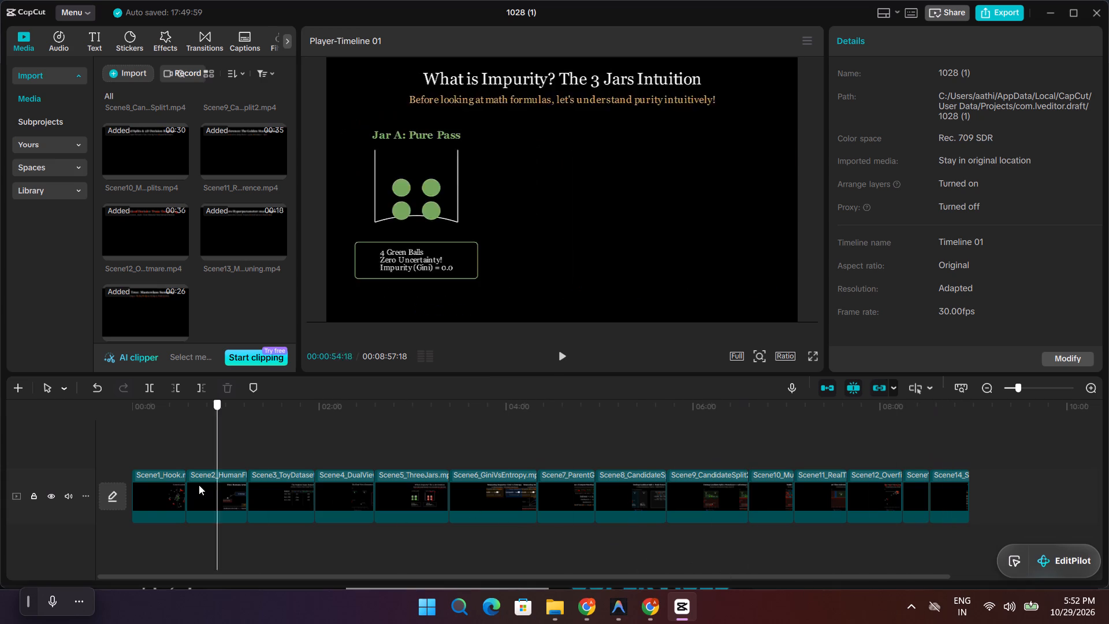
pyautogui.moveTo(199, 485); pyautogui.dragTo(106, 473)
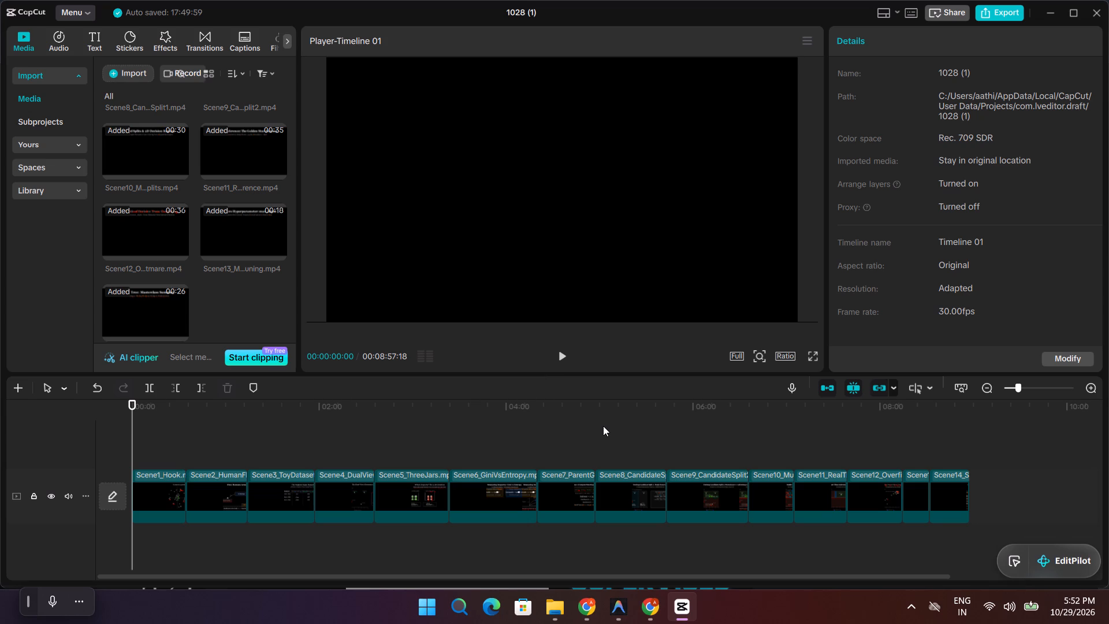
pyautogui.press('space')
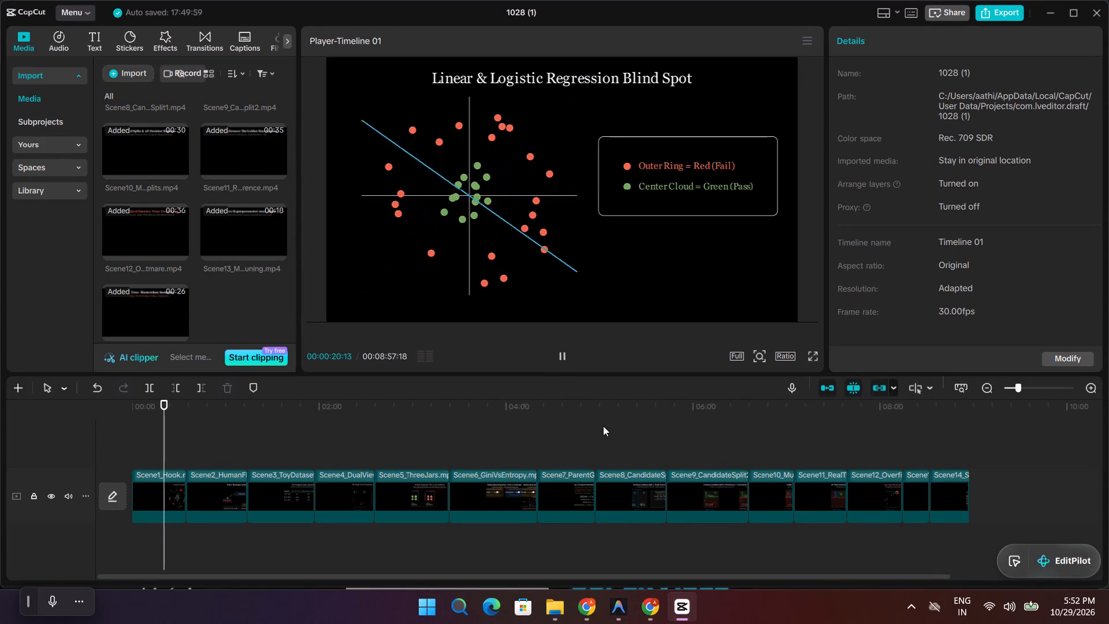
pyautogui.press('space')
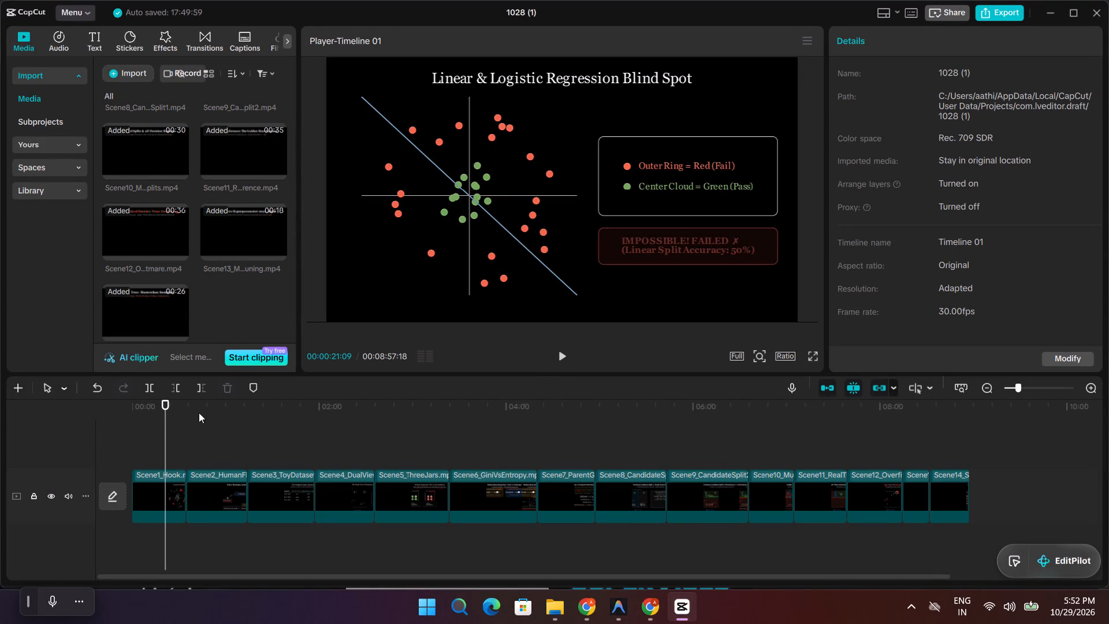
# Scrub back and forth through Scene1 and into the opening of Scene2 to examine the regression blind spot animation.
pyautogui.moveTo(163, 423); pyautogui.dragTo(113, 424)
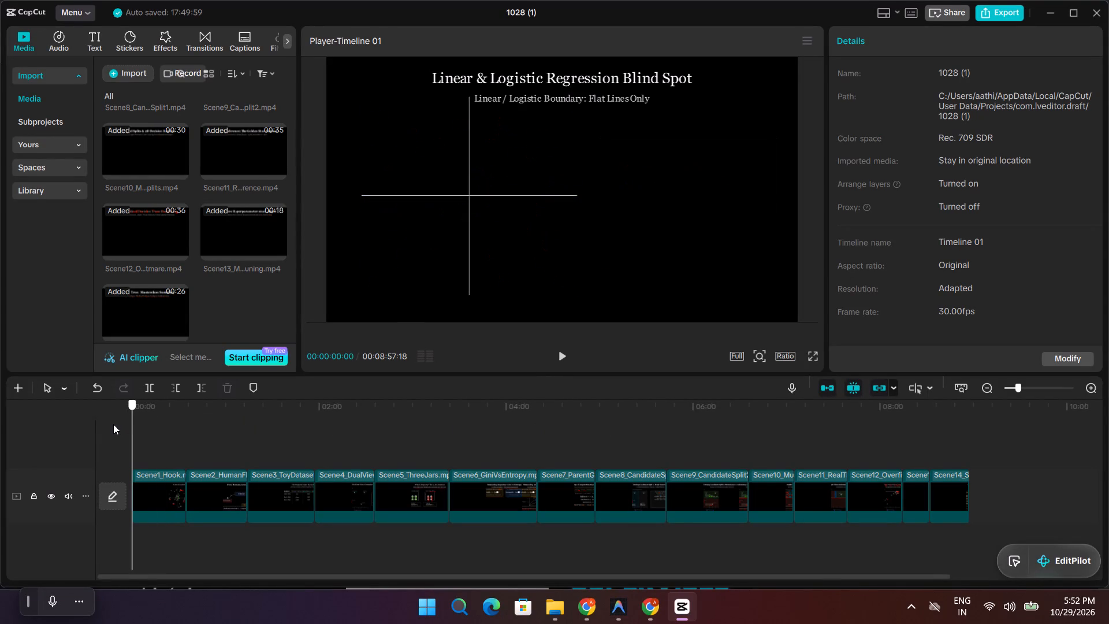
pyautogui.moveTo(113, 424); pyautogui.dragTo(169, 433)
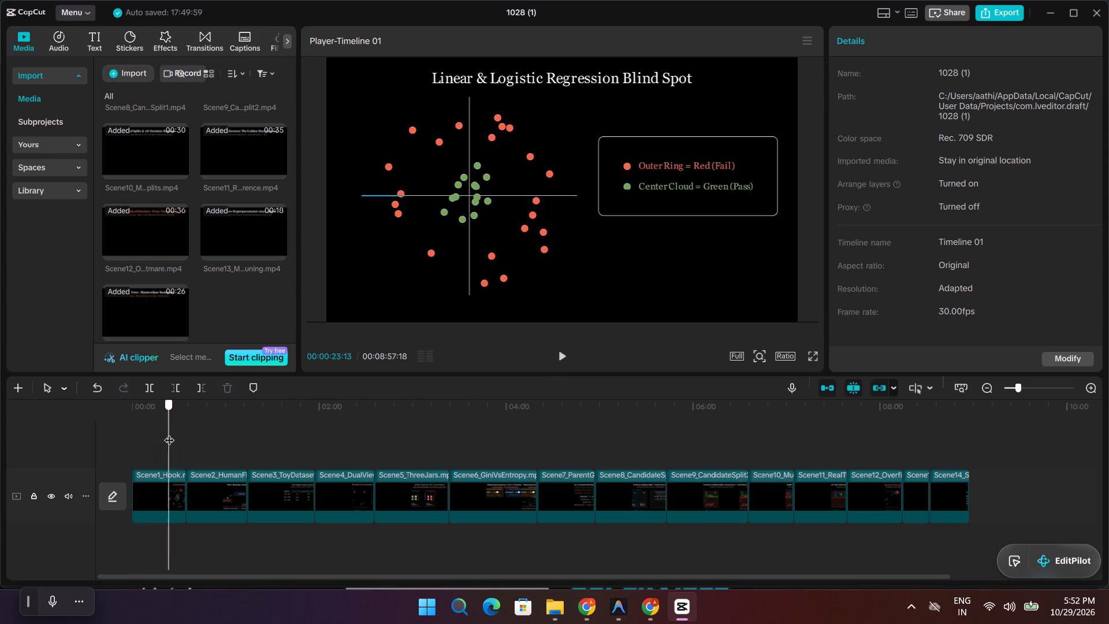
pyautogui.moveTo(169, 433); pyautogui.dragTo(161, 434)
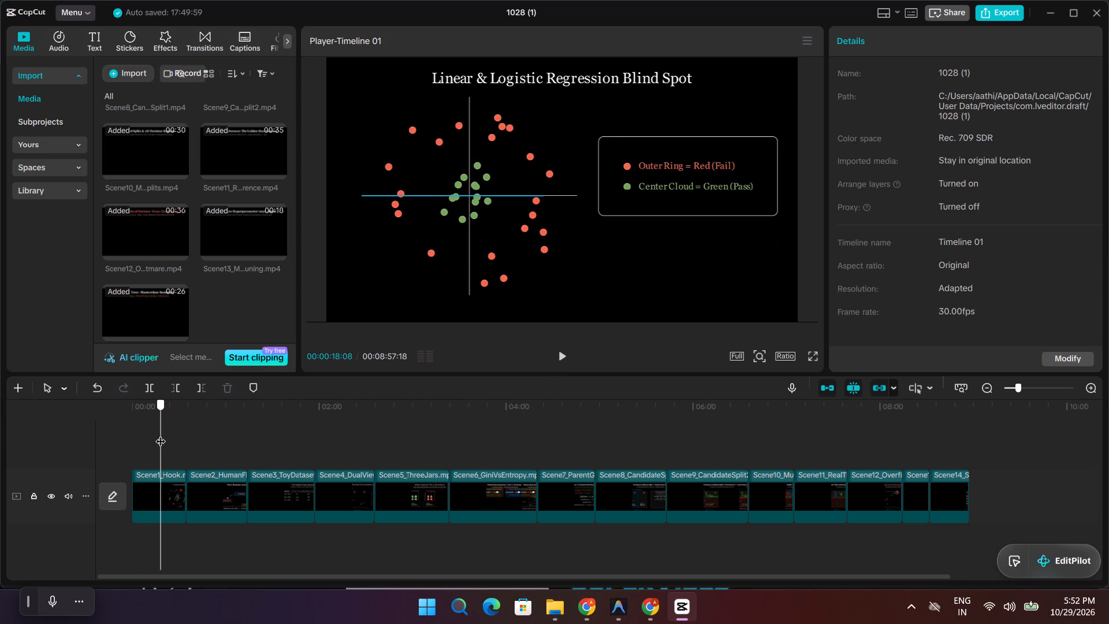
pyautogui.moveTo(161, 434); pyautogui.dragTo(156, 436)
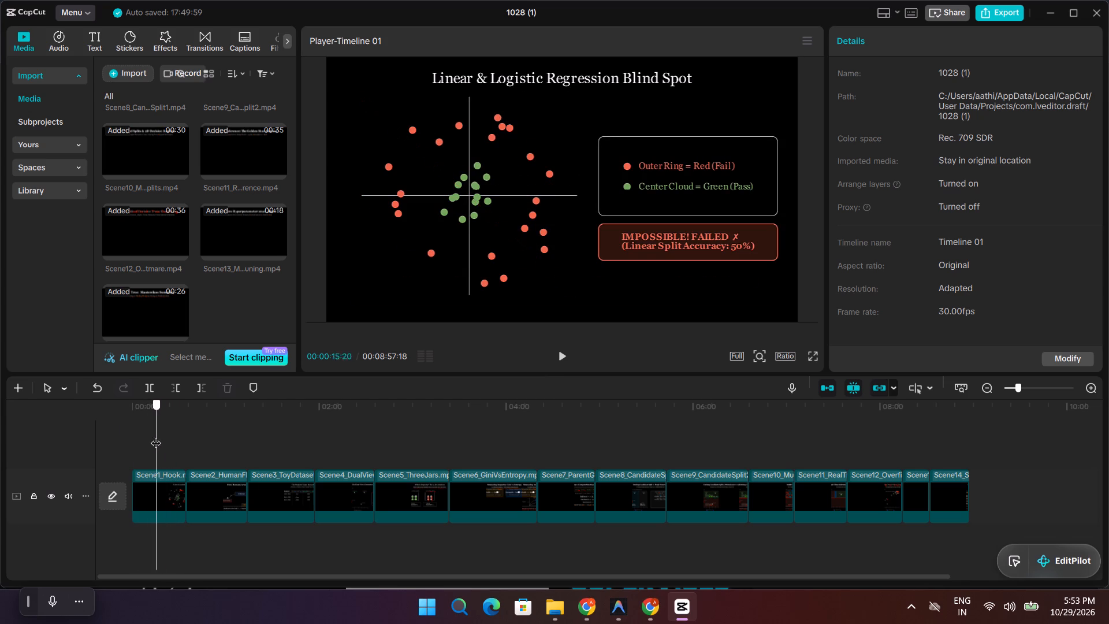
pyautogui.moveTo(156, 436); pyautogui.dragTo(154, 439)
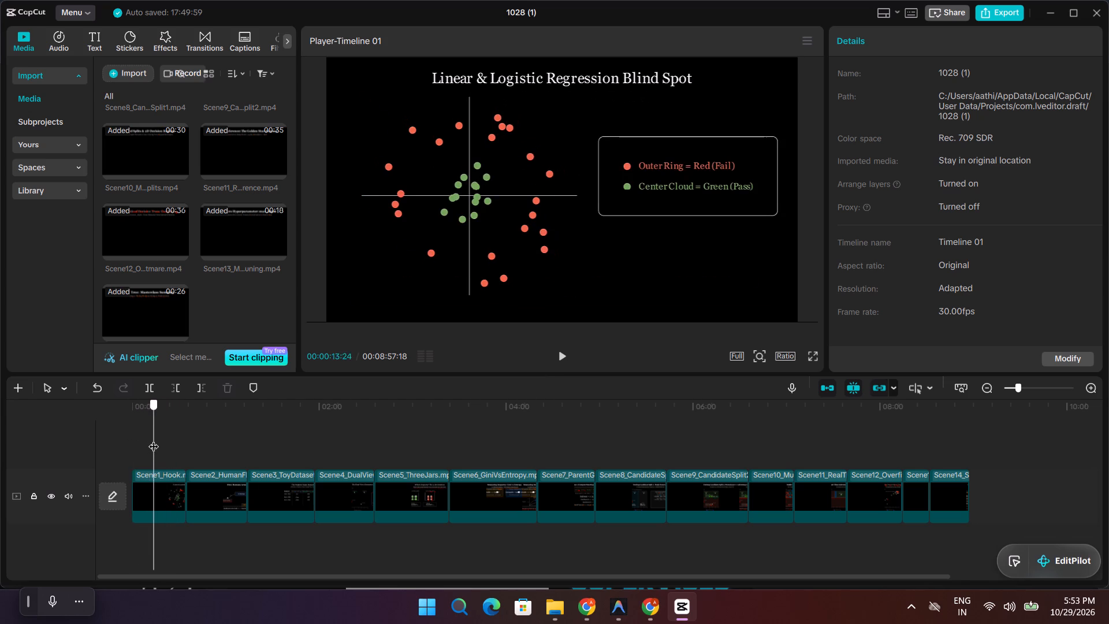
pyautogui.moveTo(154, 439); pyautogui.dragTo(163, 442)
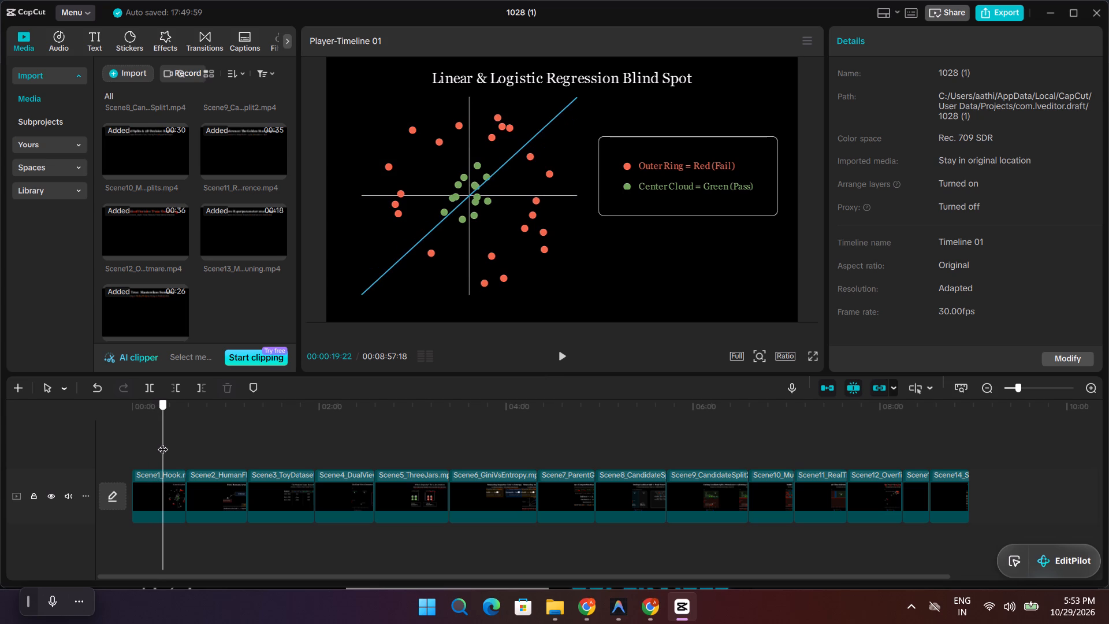
pyautogui.moveTo(163, 442); pyautogui.dragTo(165, 443)
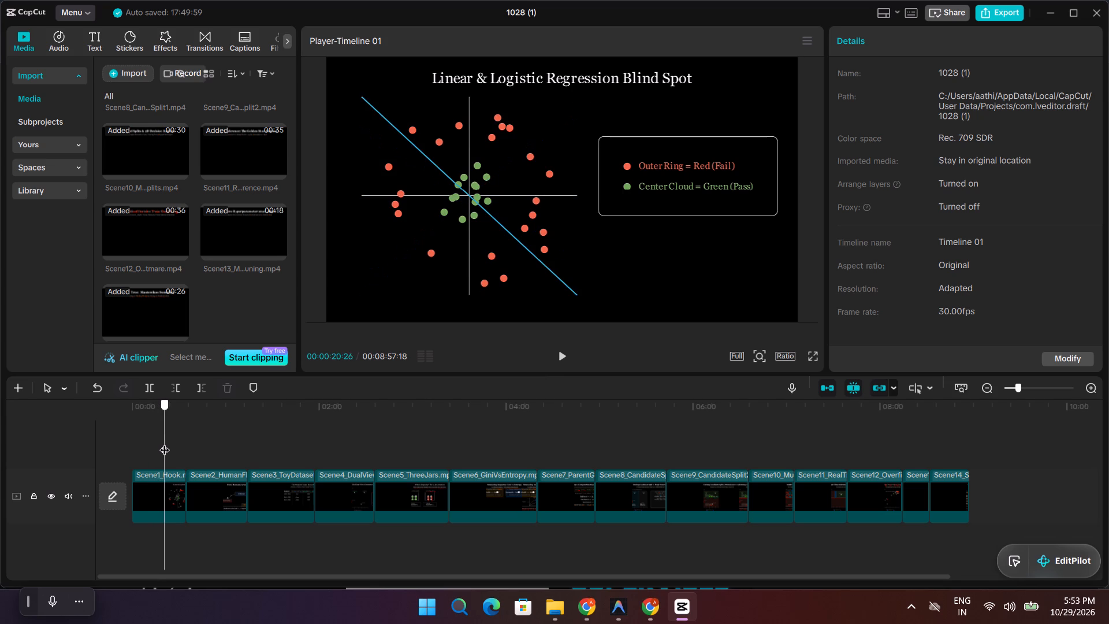
pyautogui.moveTo(165, 443); pyautogui.dragTo(169, 443)
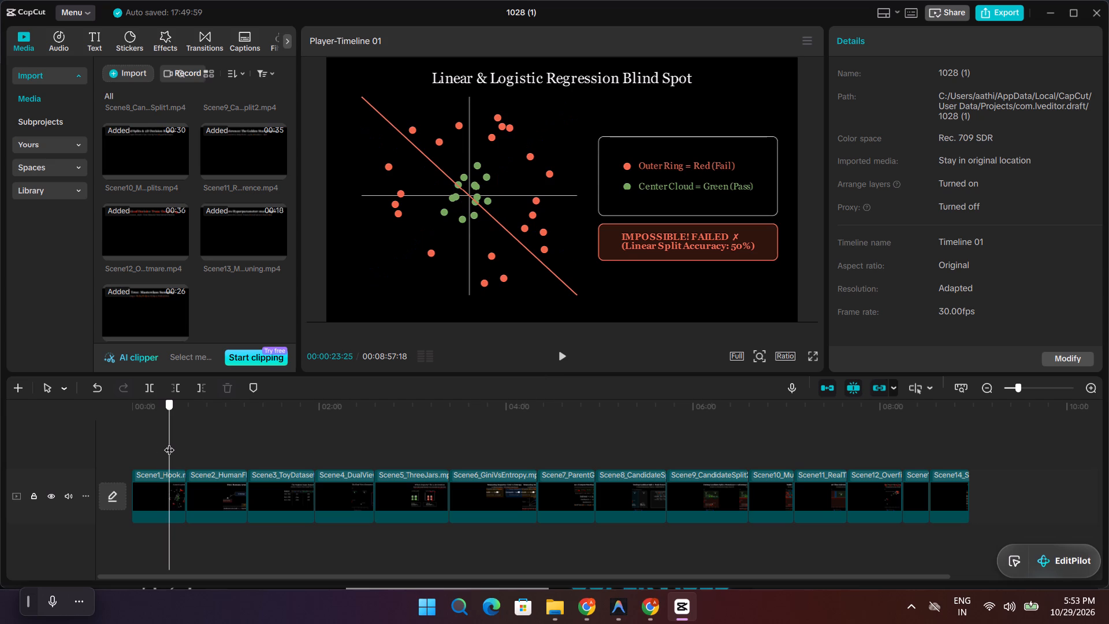
pyautogui.moveTo(169, 443); pyautogui.dragTo(170, 443)
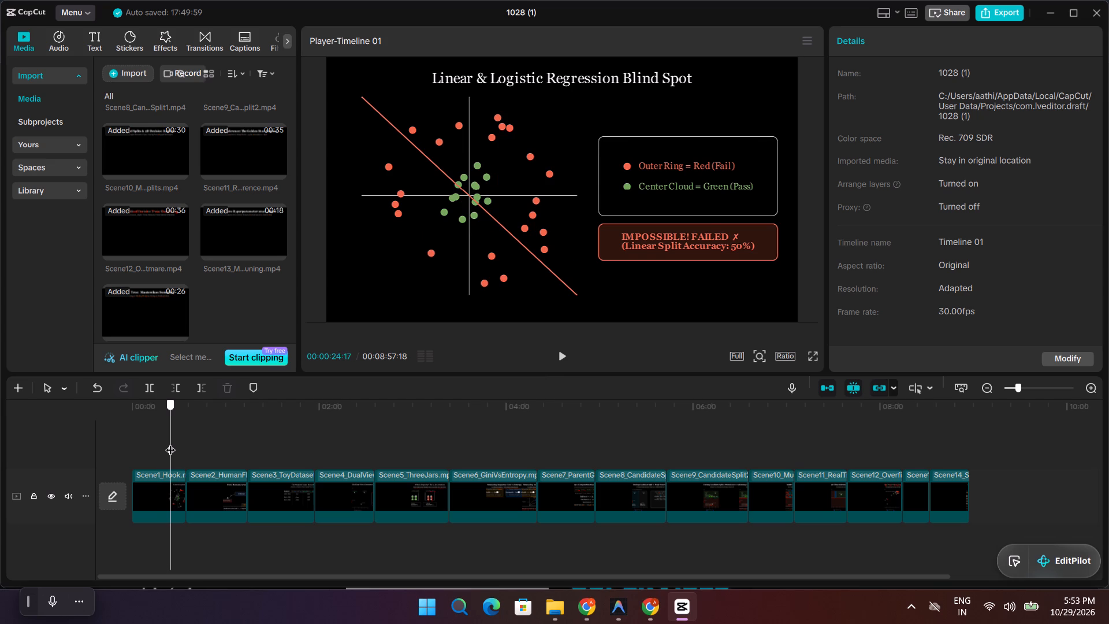
pyautogui.moveTo(170, 443); pyautogui.dragTo(178, 445)
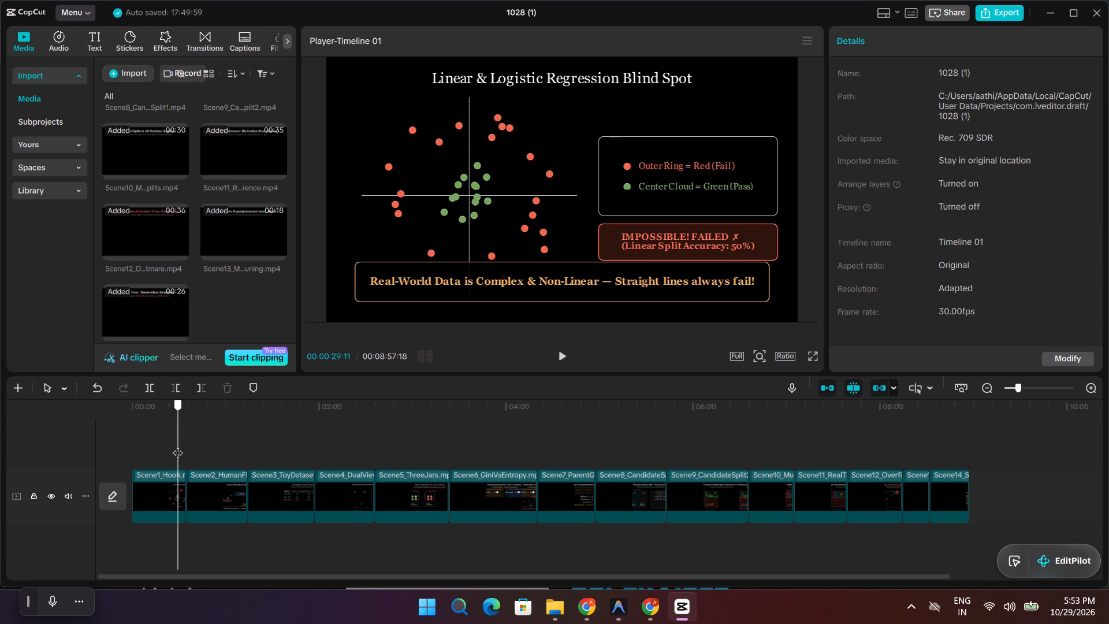
pyautogui.moveTo(178, 445); pyautogui.dragTo(181, 450)
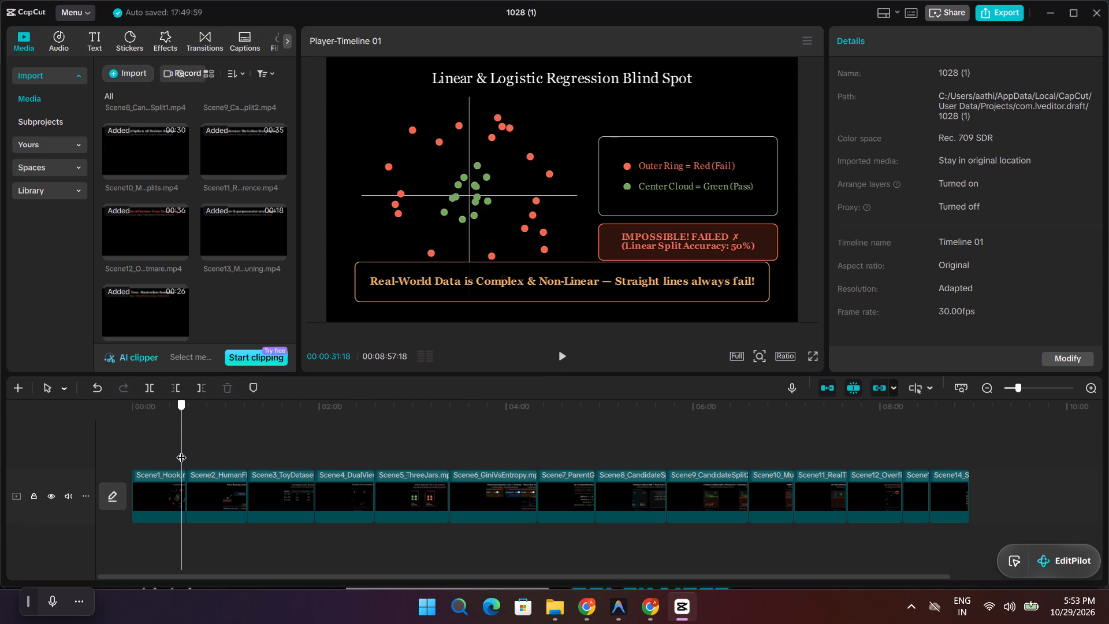
pyautogui.moveTo(181, 450); pyautogui.dragTo(188, 458)
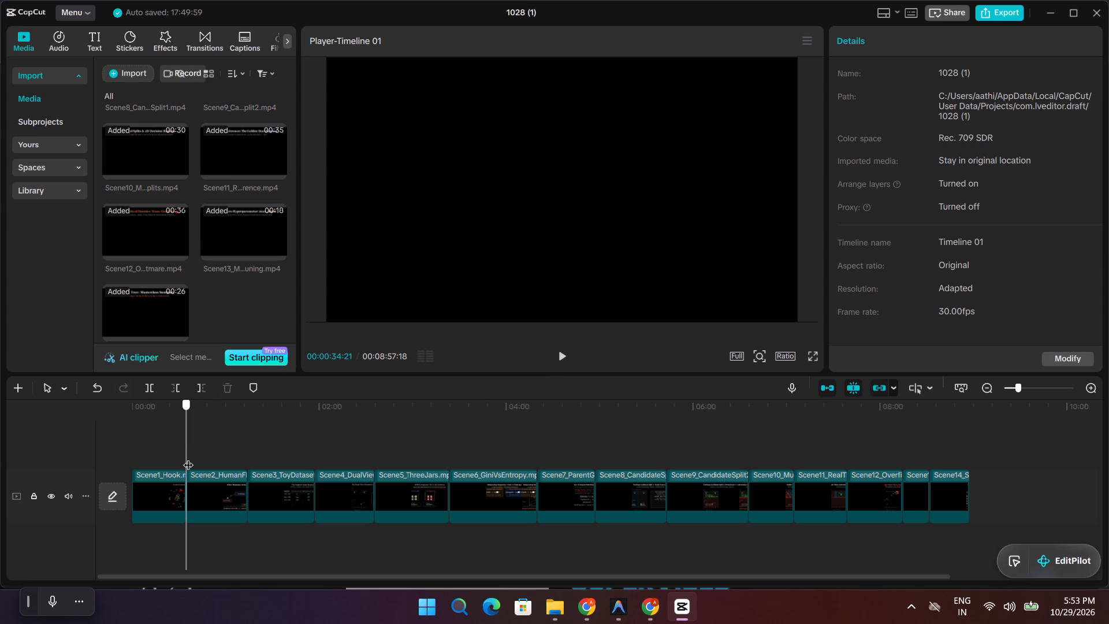
pyautogui.moveTo(188, 458); pyautogui.dragTo(199, 468)
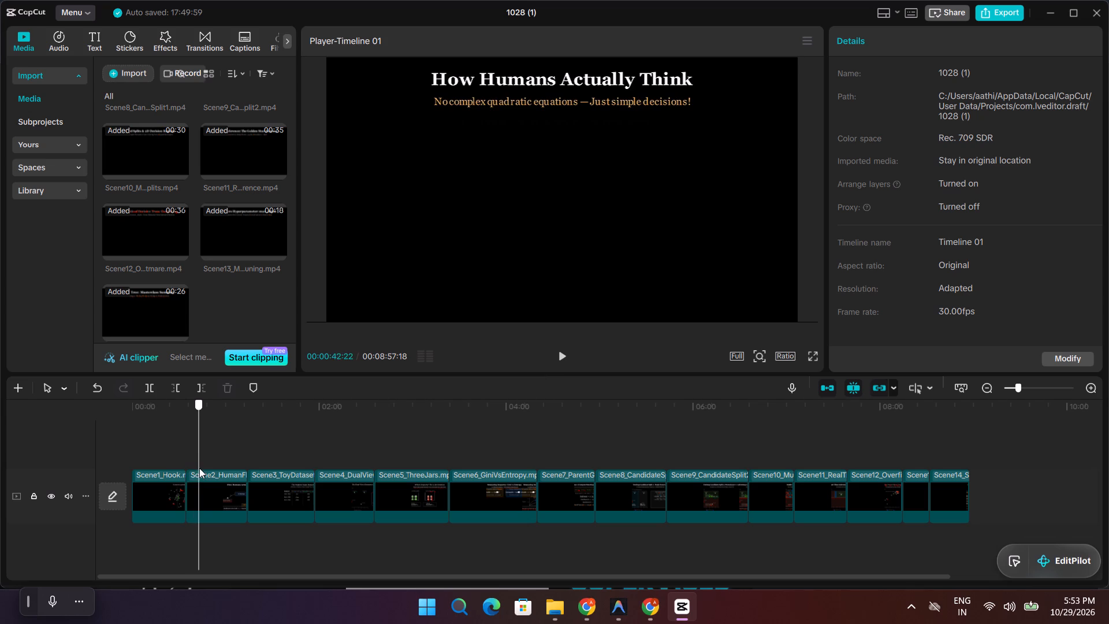
pyautogui.moveTo(199, 468); pyautogui.dragTo(157, 459)
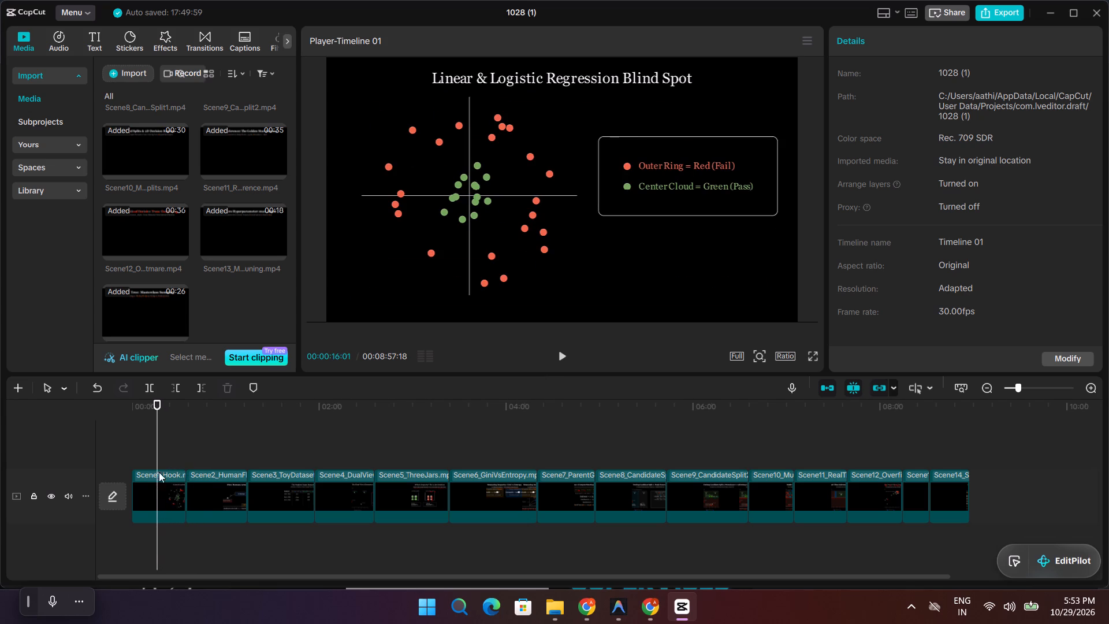
# Import the Scene1_Hook video again from the 1080p60 folder of day_04_decision_tree into the project media.
pyautogui.click(164, 486)
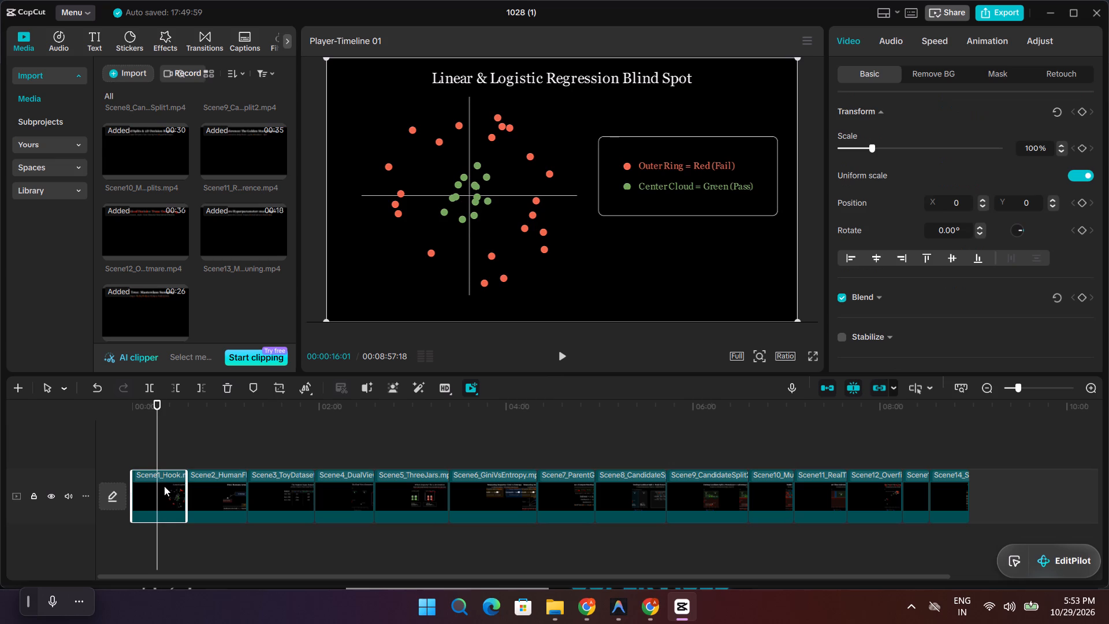
pyautogui.scroll(11, 165, 268)
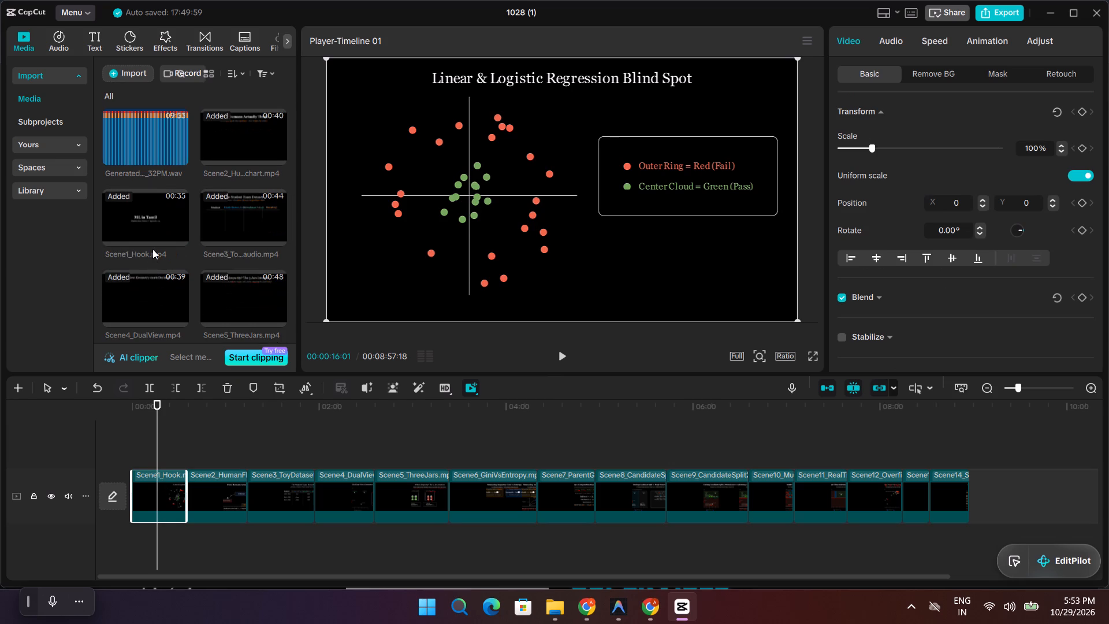
pyautogui.click(122, 74)
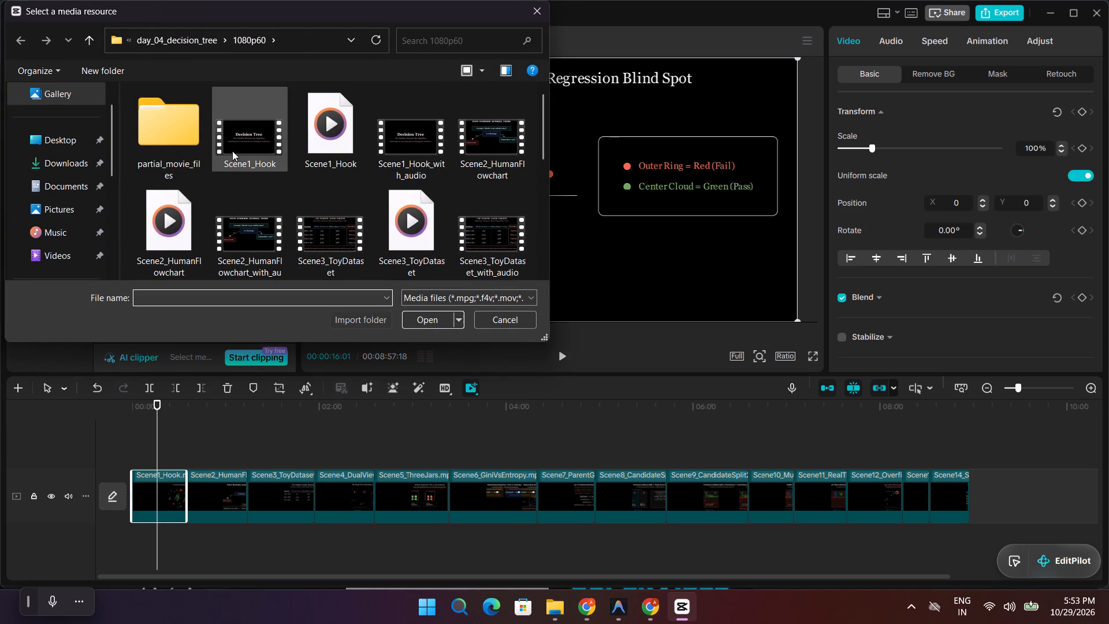
pyautogui.click(232, 151)
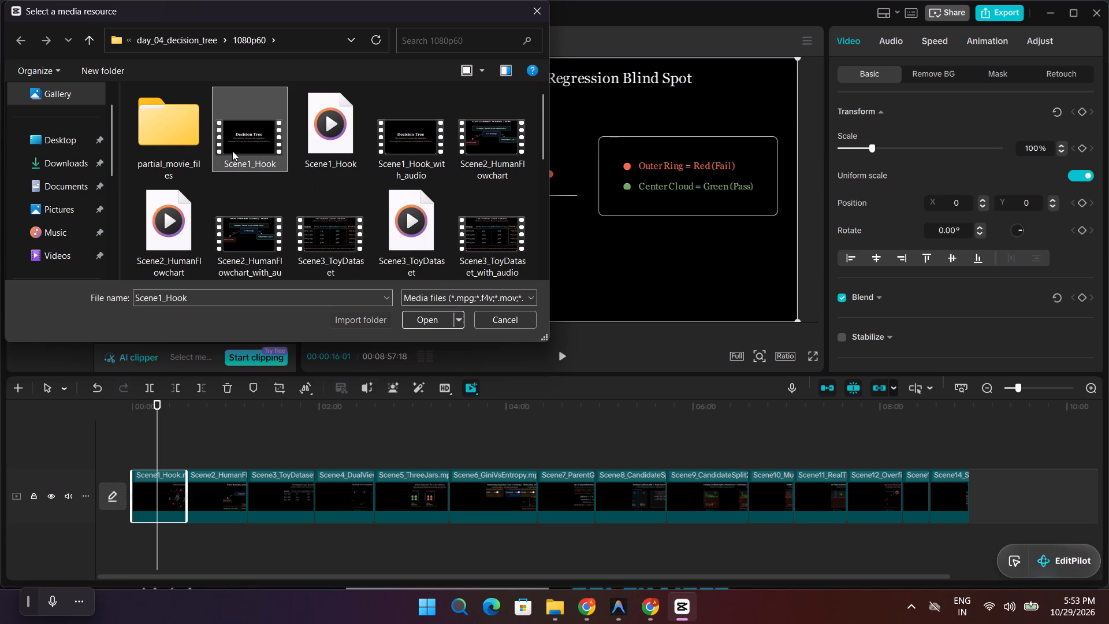
pyautogui.click(420, 325)
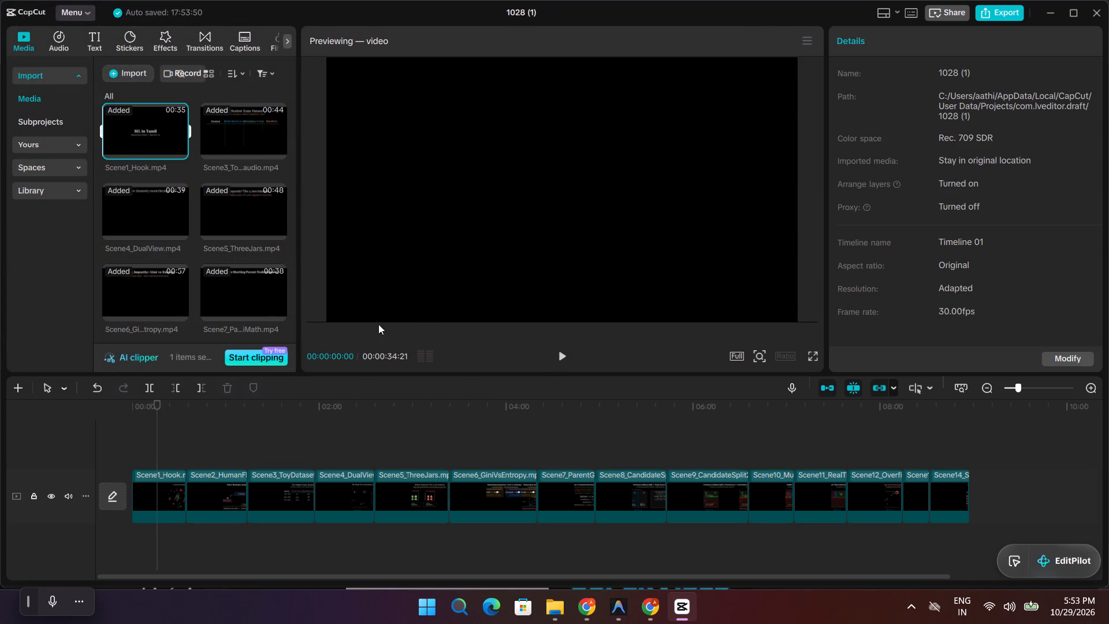
# Preview the Scene1_Hook source clip in full screen, skipping ahead through the regression blind spot animation to its end.
pyautogui.click(129, 148)
pyautogui.moveTo(129, 148); pyautogui.dragTo(129, 148)
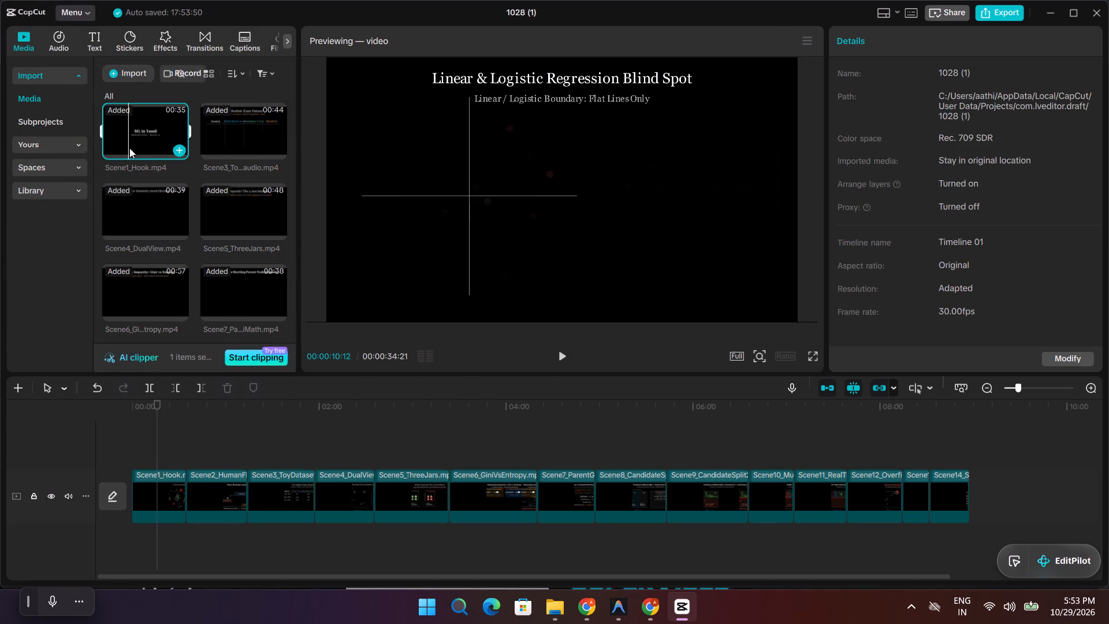
pyautogui.moveTo(129, 148); pyautogui.dragTo(136, 151)
pyautogui.click(136, 147)
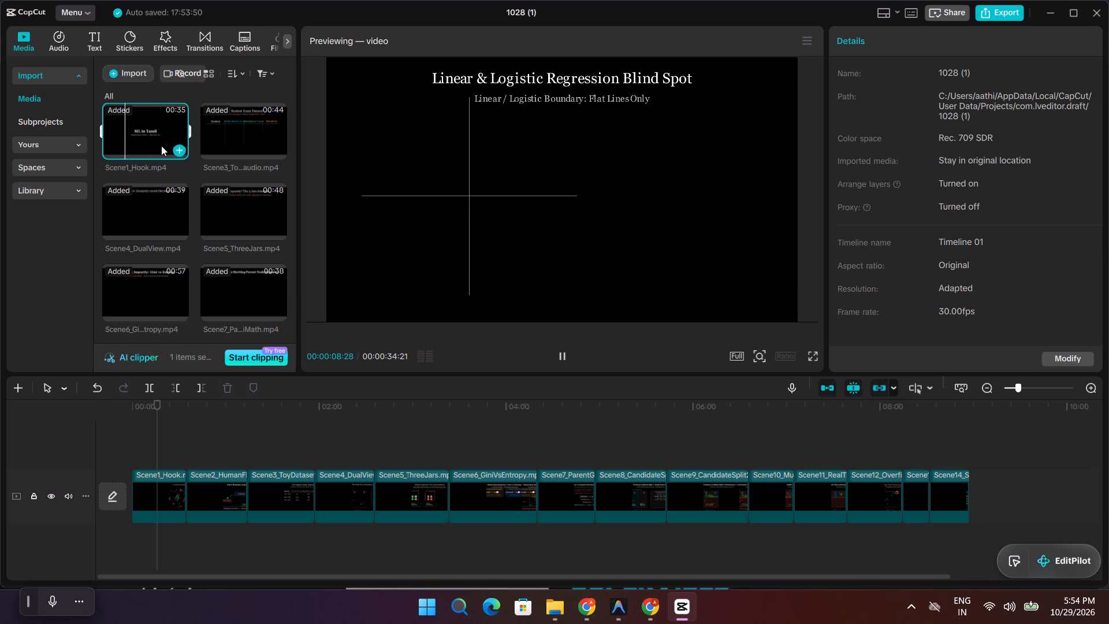
pyautogui.click(810, 350)
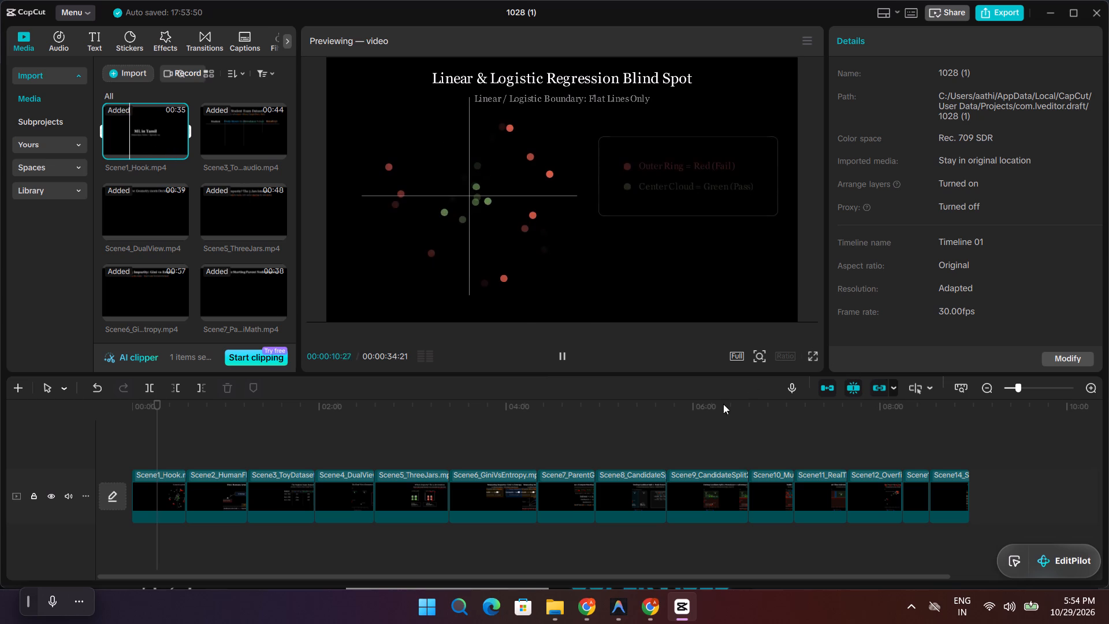
pyautogui.click(812, 361)
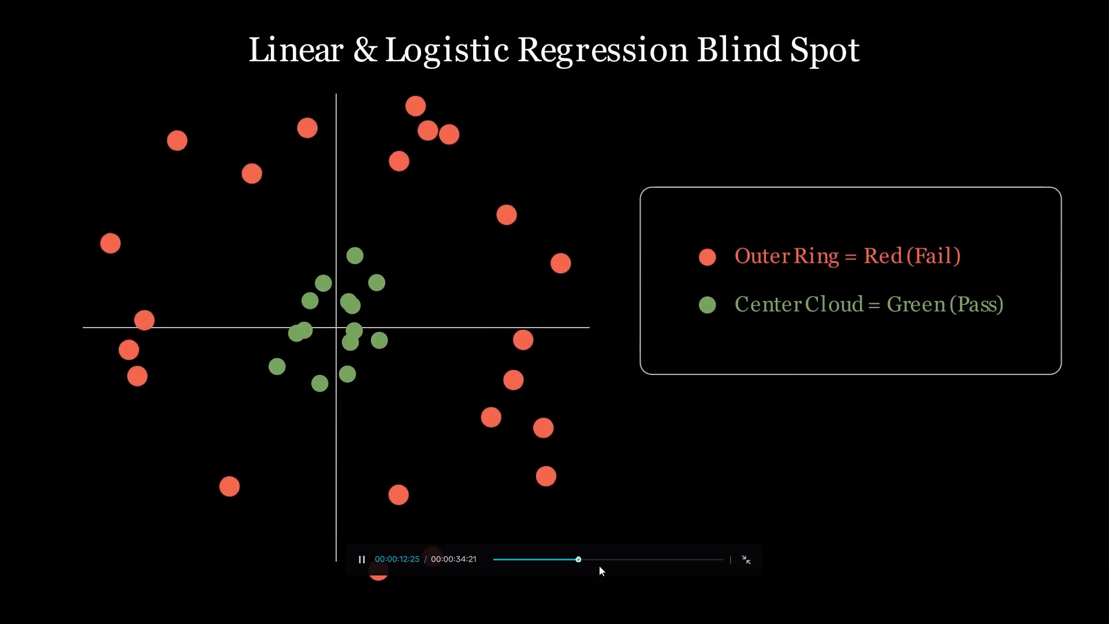
pyautogui.click(623, 569)
pyautogui.click(637, 562)
pyautogui.click(664, 565)
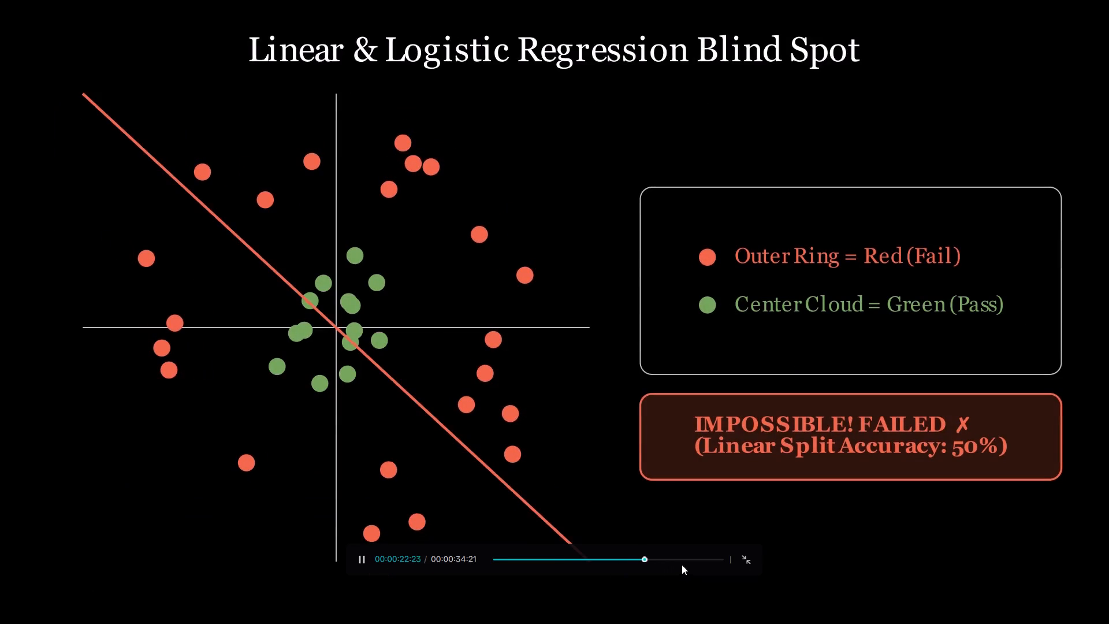
pyautogui.click(682, 563)
pyautogui.click(691, 559)
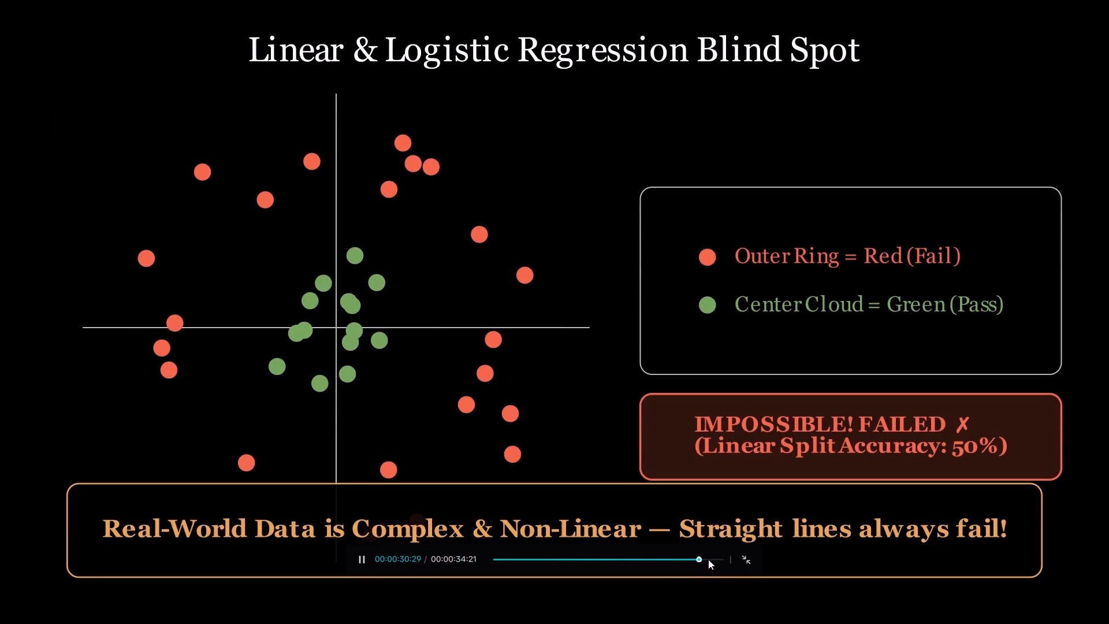
pyautogui.click(708, 559)
pyautogui.click(713, 560)
pyautogui.click(719, 560)
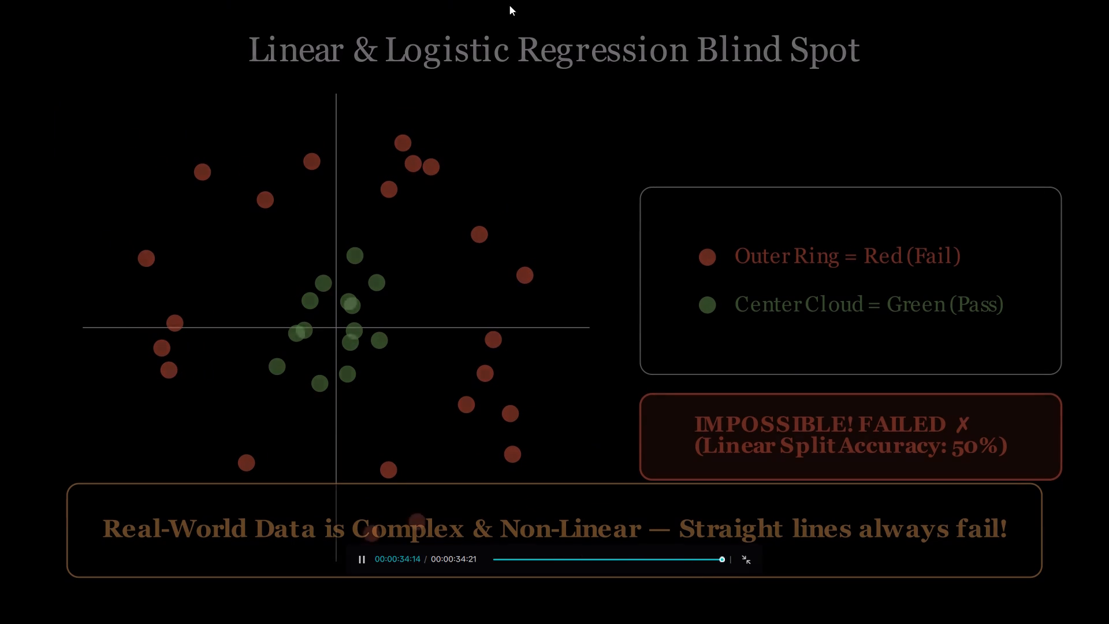
pyautogui.press('Escape')
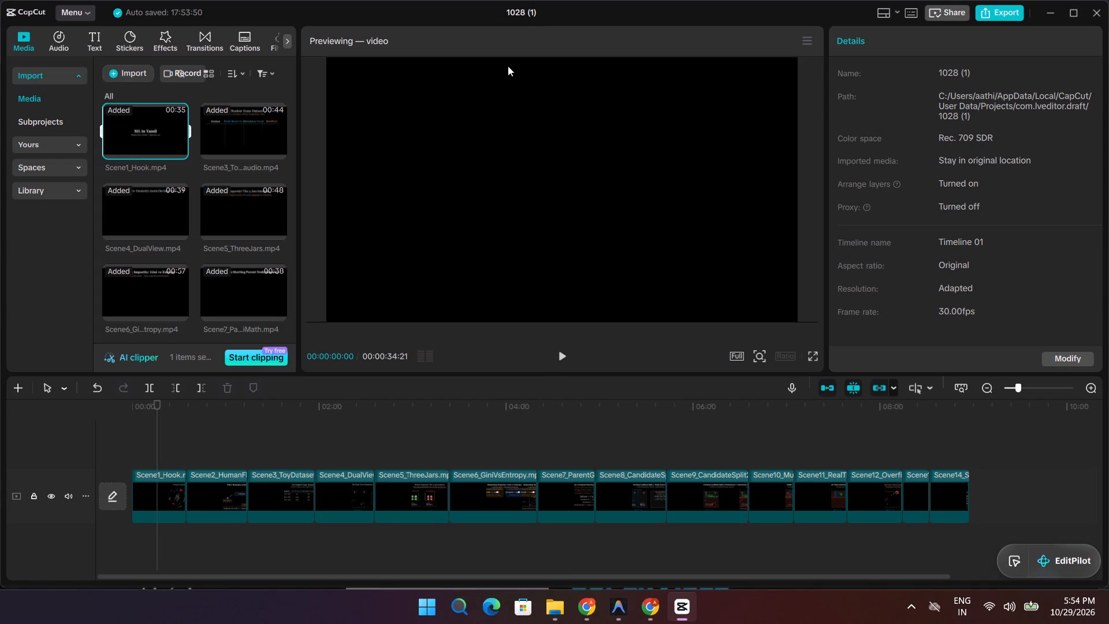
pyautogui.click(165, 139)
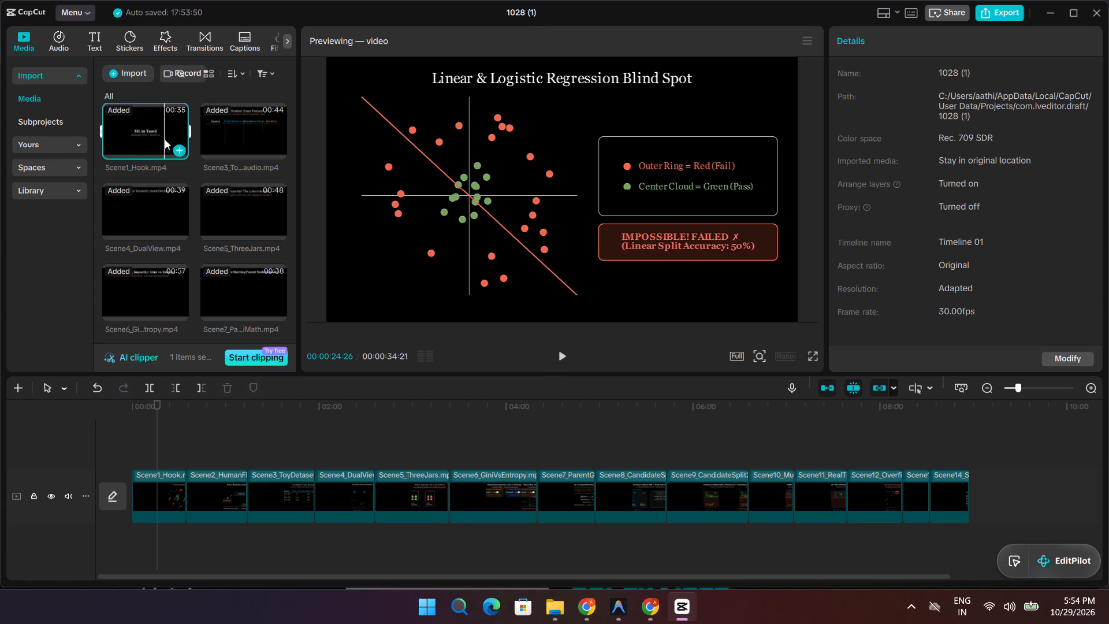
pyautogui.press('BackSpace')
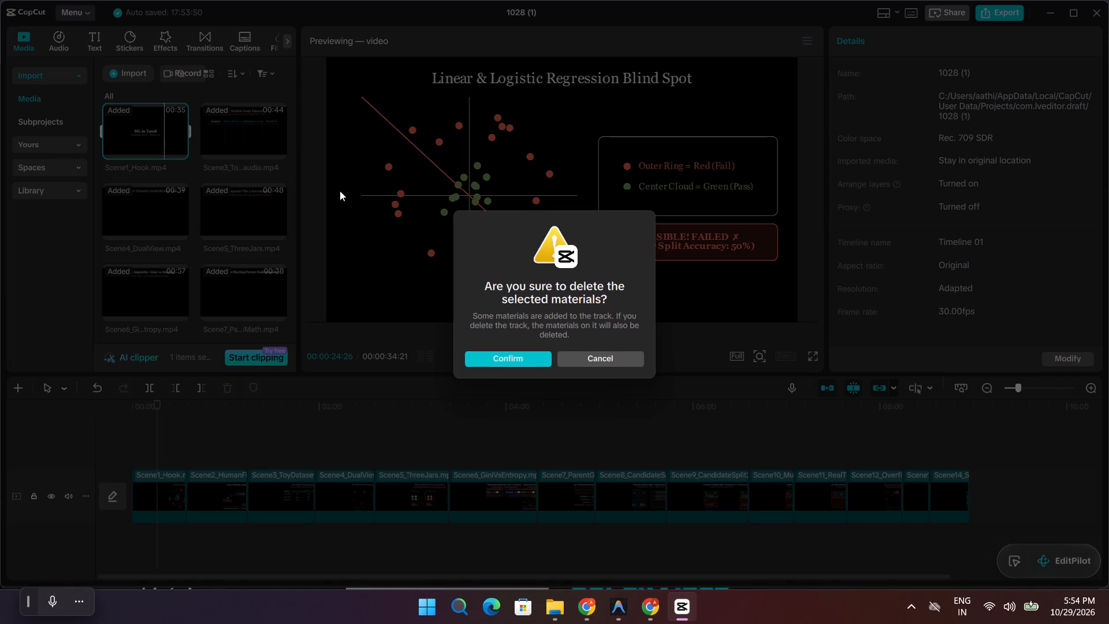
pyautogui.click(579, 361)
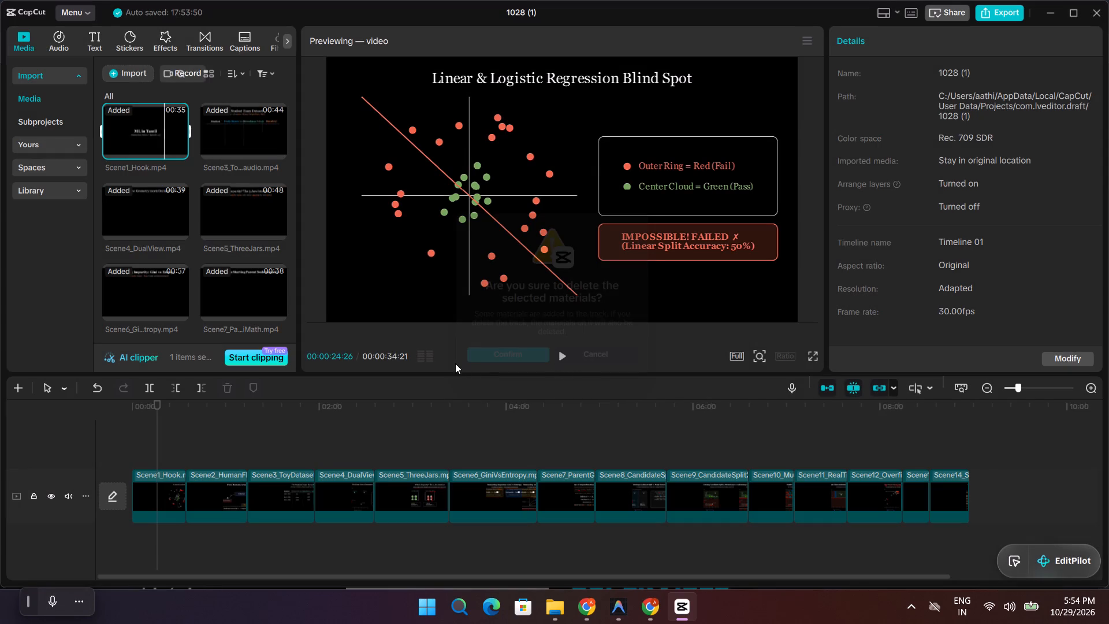
# Scrub back and forth across the Scene1 to Scene2 transition and on through Scene2 to examine the human decision flowchart.
pyautogui.moveTo(151, 425); pyautogui.dragTo(213, 434)
pyautogui.moveTo(159, 408); pyautogui.dragTo(204, 415)
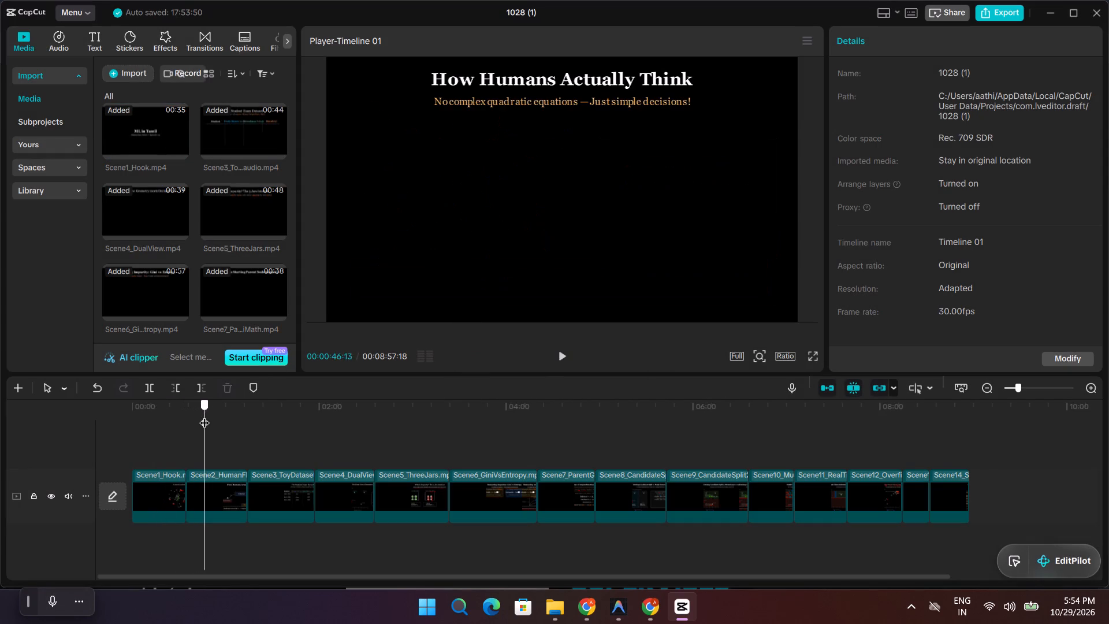
pyautogui.moveTo(204, 415); pyautogui.dragTo(171, 415)
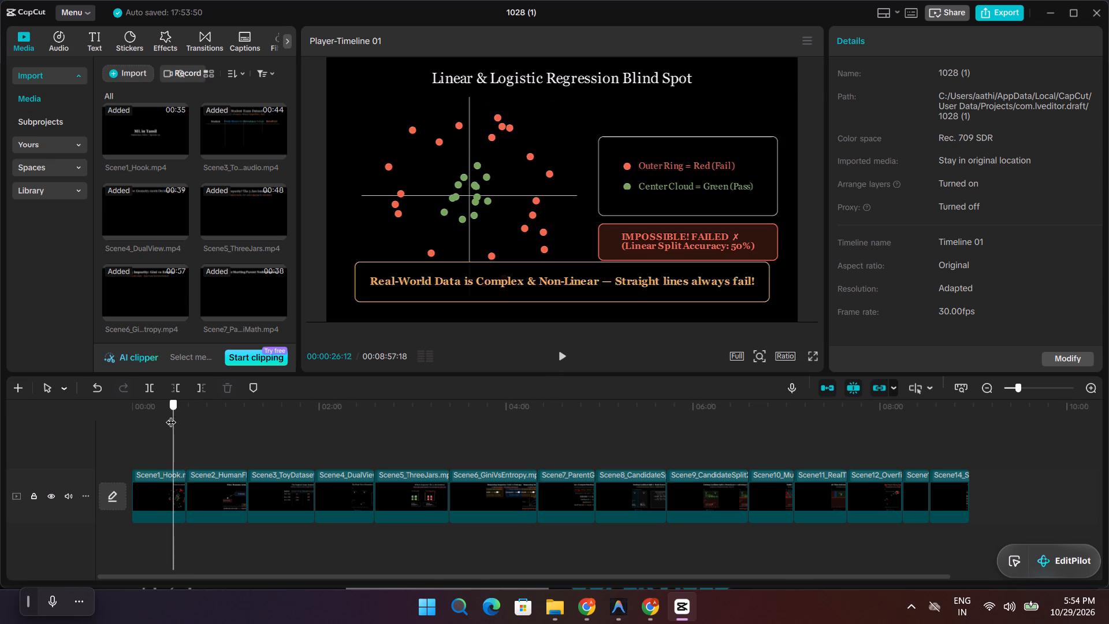
pyautogui.moveTo(171, 415); pyautogui.dragTo(187, 421)
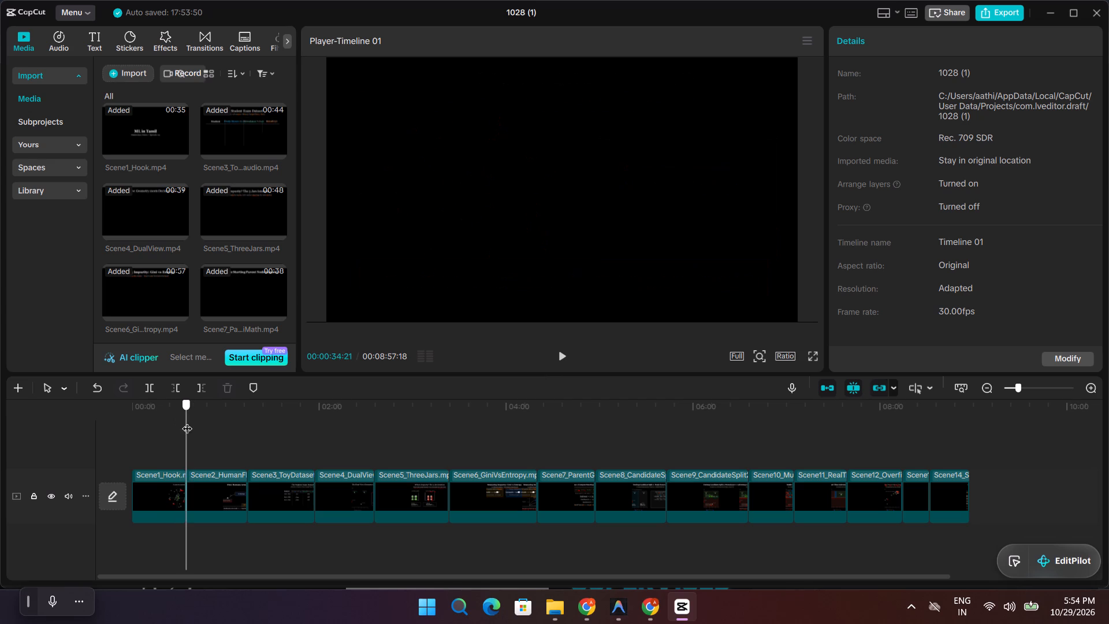
pyautogui.moveTo(187, 421); pyautogui.dragTo(206, 430)
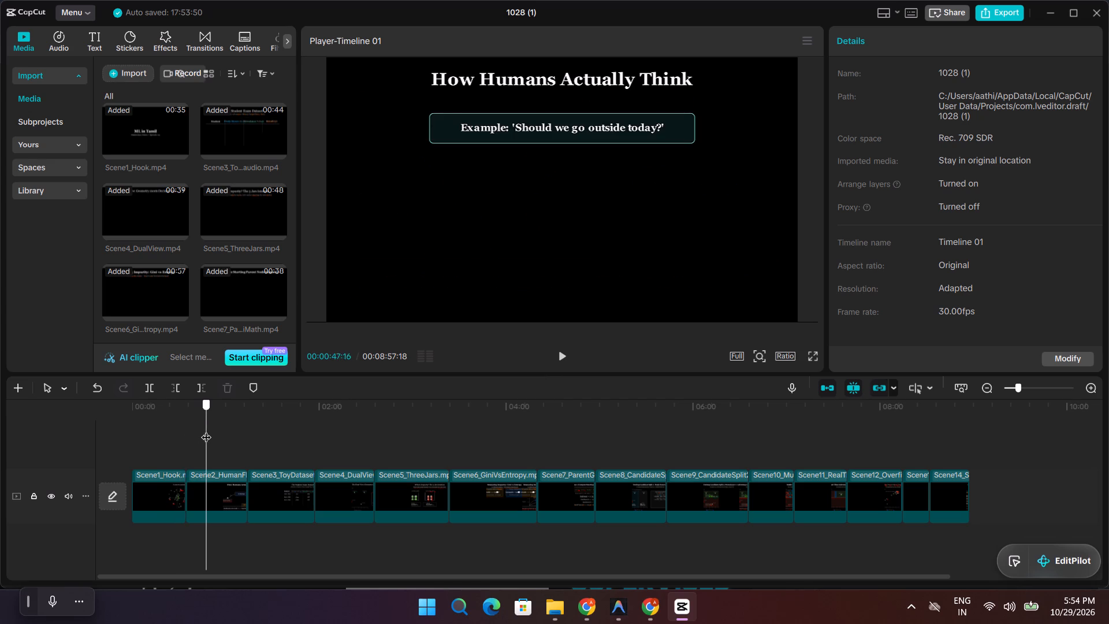
pyautogui.moveTo(206, 430); pyautogui.dragTo(178, 427)
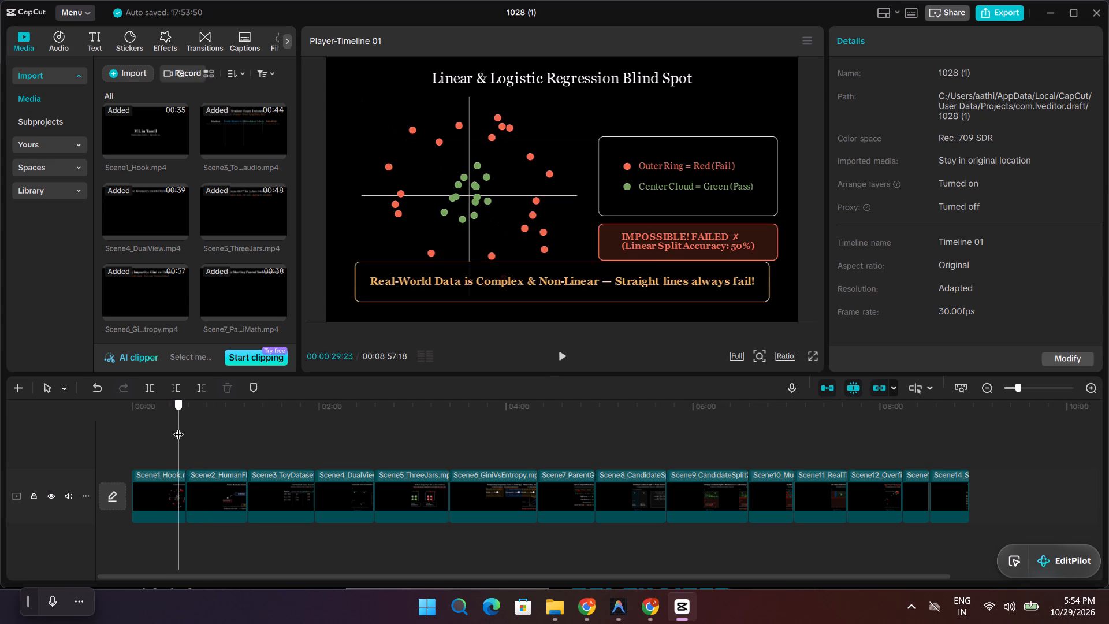
pyautogui.moveTo(178, 427); pyautogui.dragTo(196, 437)
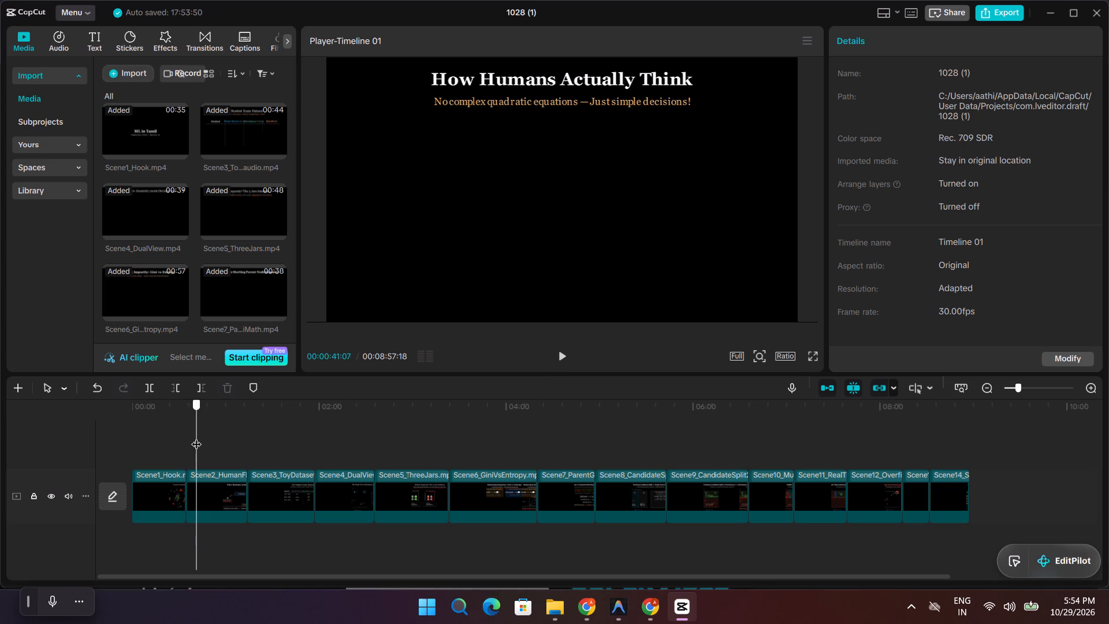
pyautogui.moveTo(196, 437); pyautogui.dragTo(206, 441)
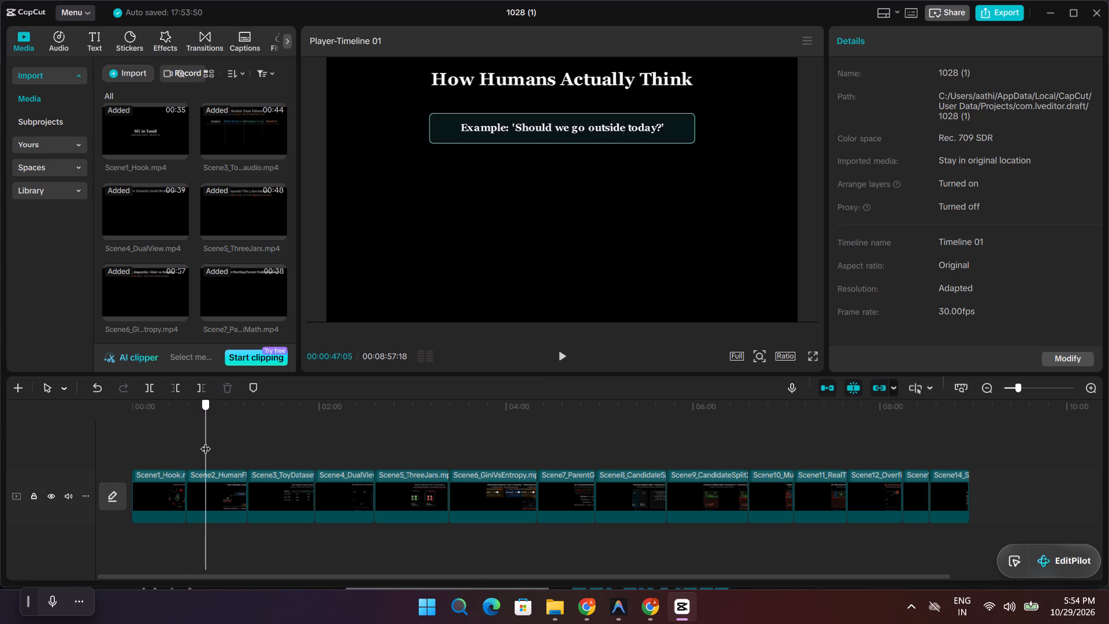
pyautogui.moveTo(206, 441); pyautogui.dragTo(217, 449)
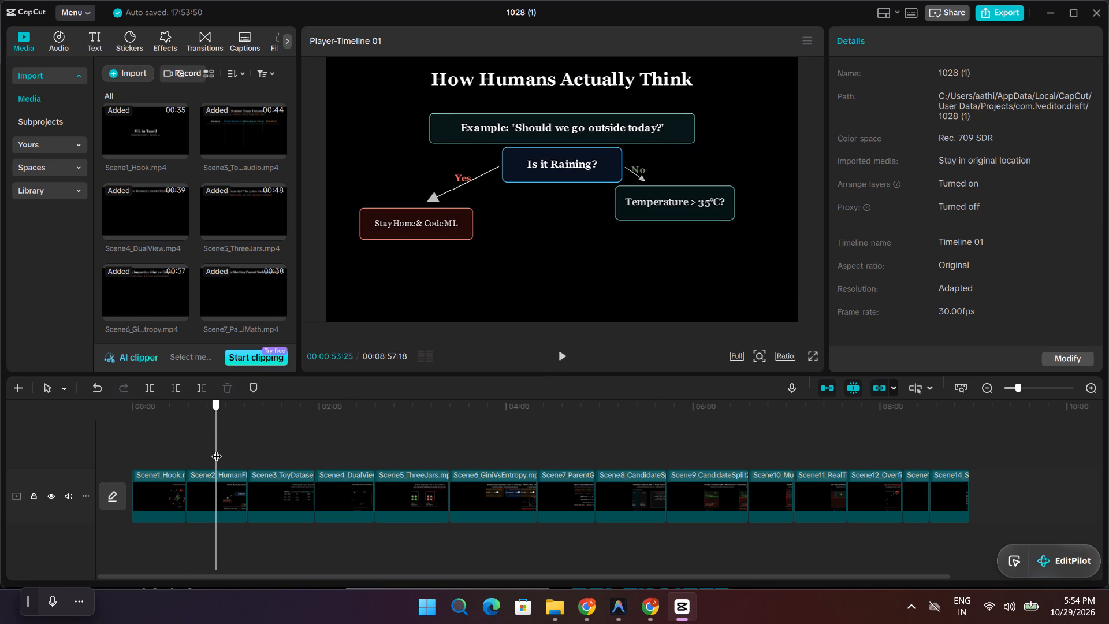
pyautogui.moveTo(217, 449); pyautogui.dragTo(231, 458)
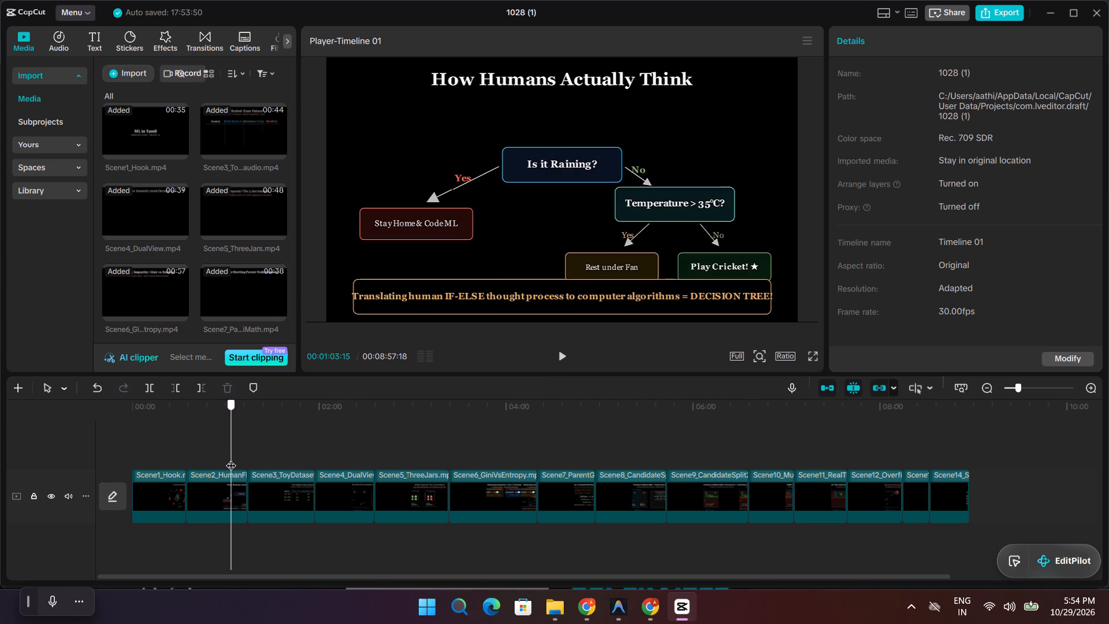
pyautogui.moveTo(231, 458); pyautogui.dragTo(241, 463)
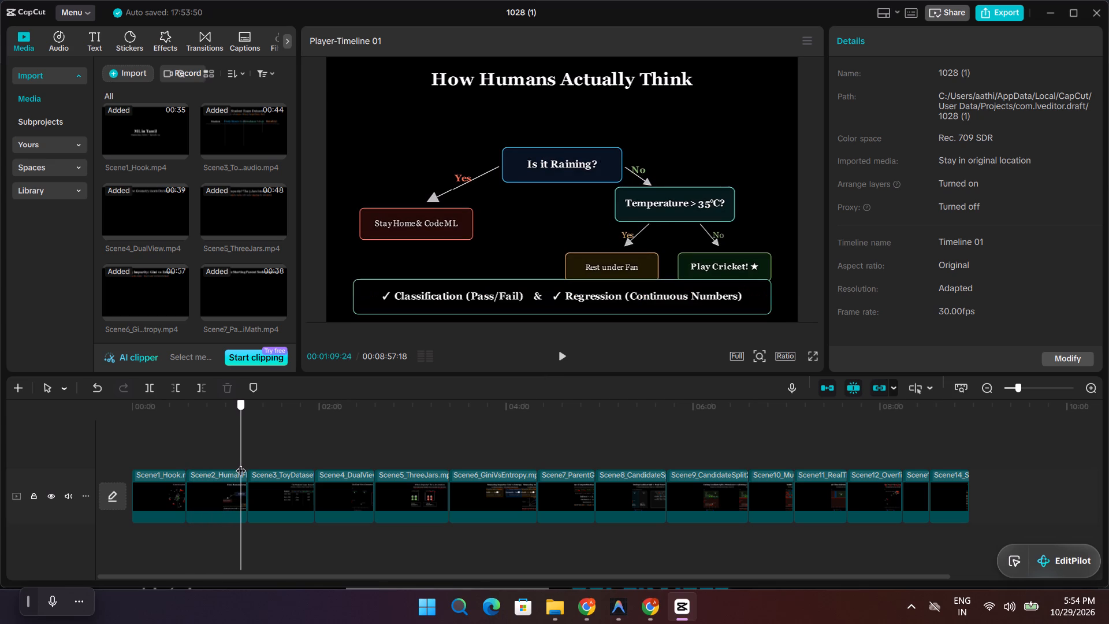
pyautogui.moveTo(241, 463); pyautogui.dragTo(243, 466)
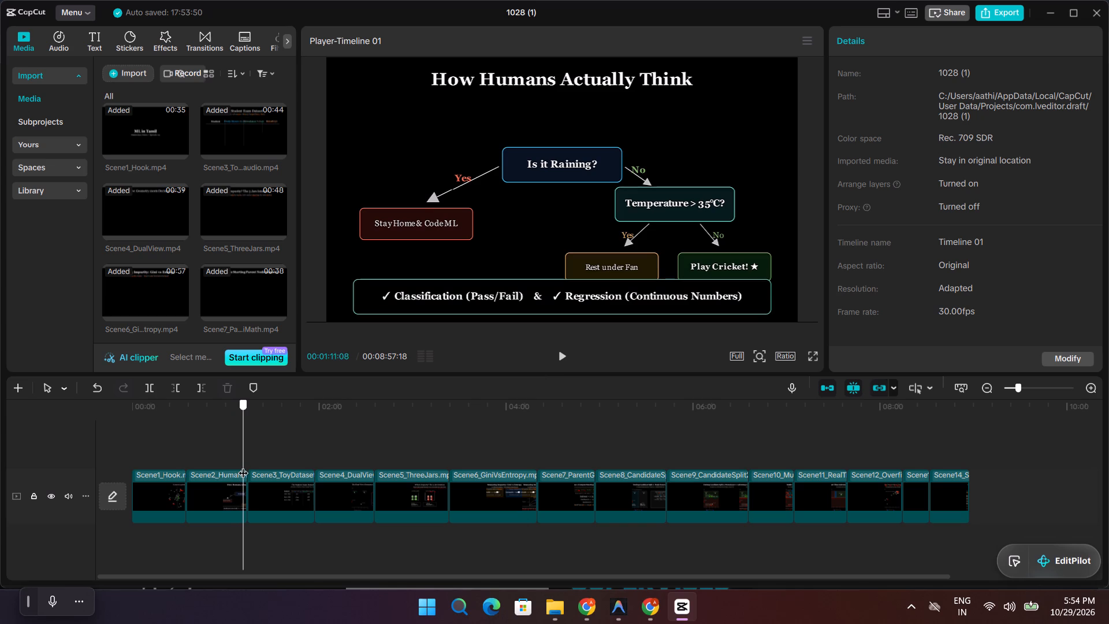
# Scrub through Scene3 and the first half of Scene4, rechecking the transition between the exam dataset and the dual-view chart.
pyautogui.moveTo(243, 466); pyautogui.dragTo(258, 477)
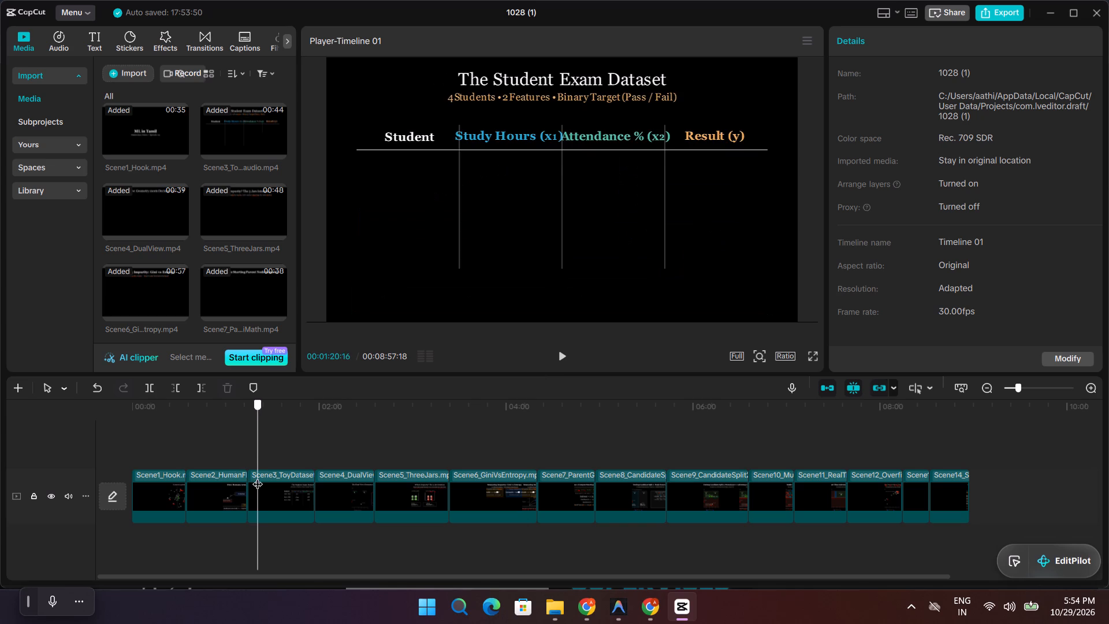
pyautogui.moveTo(258, 477); pyautogui.dragTo(258, 478)
pyautogui.moveTo(258, 478); pyautogui.dragTo(282, 491)
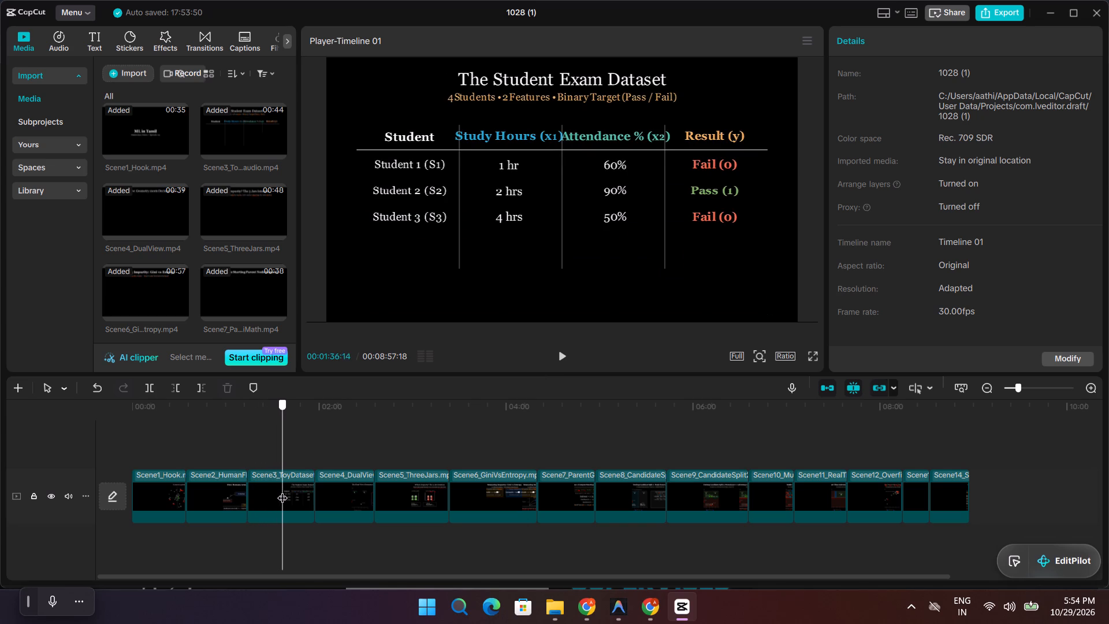
pyautogui.moveTo(282, 491); pyautogui.dragTo(295, 497)
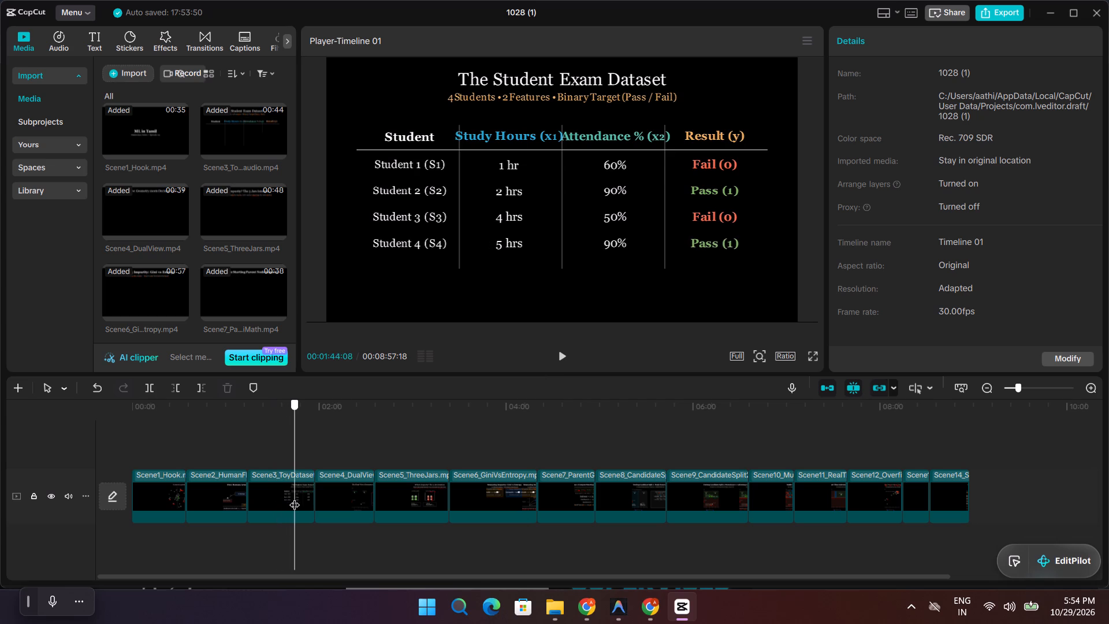
pyautogui.moveTo(295, 497); pyautogui.dragTo(304, 500)
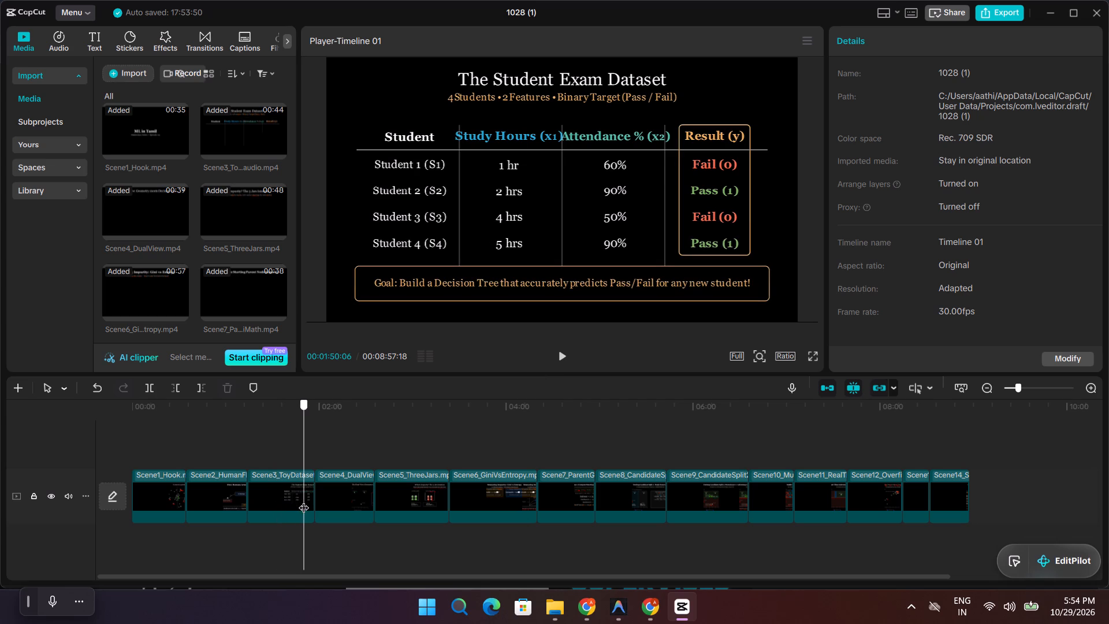
pyautogui.moveTo(304, 500); pyautogui.dragTo(315, 503)
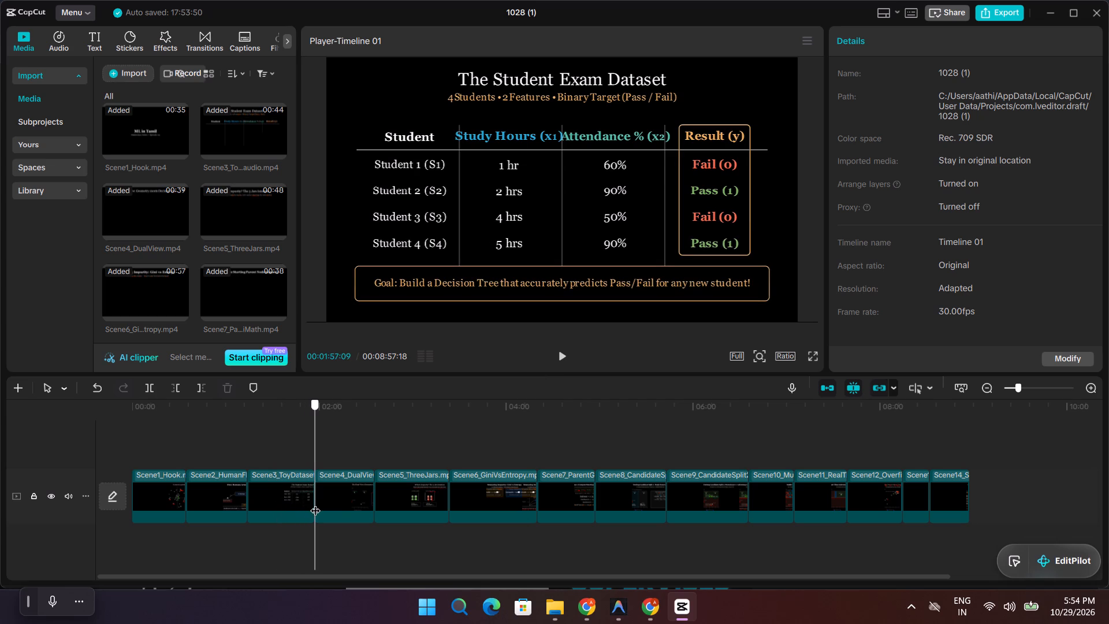
pyautogui.moveTo(315, 503); pyautogui.dragTo(341, 511)
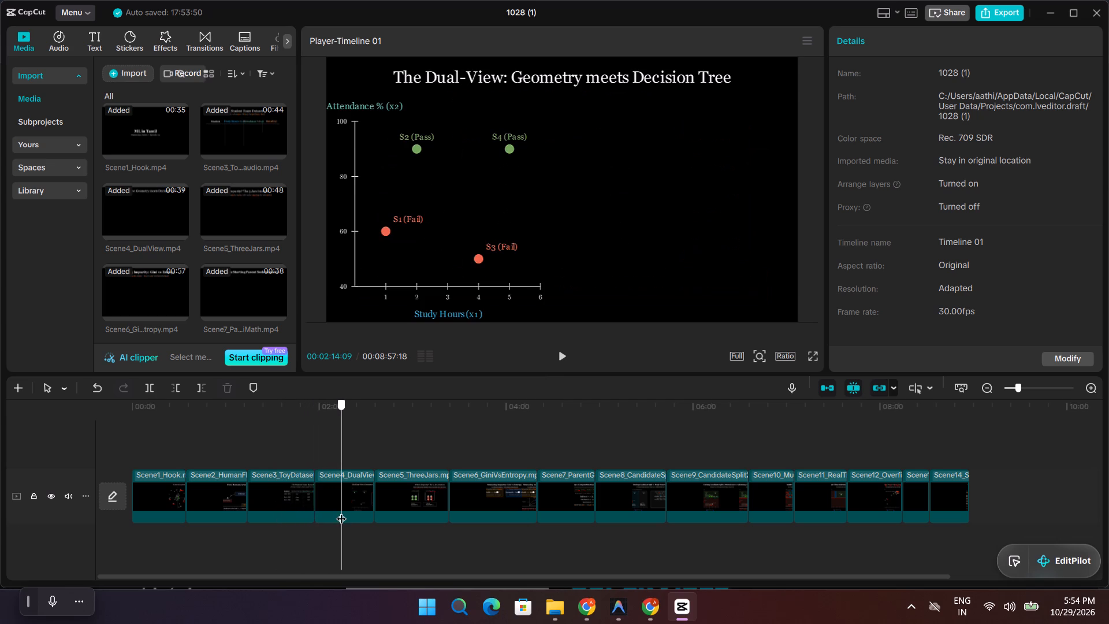
pyautogui.moveTo(341, 511); pyautogui.dragTo(348, 512)
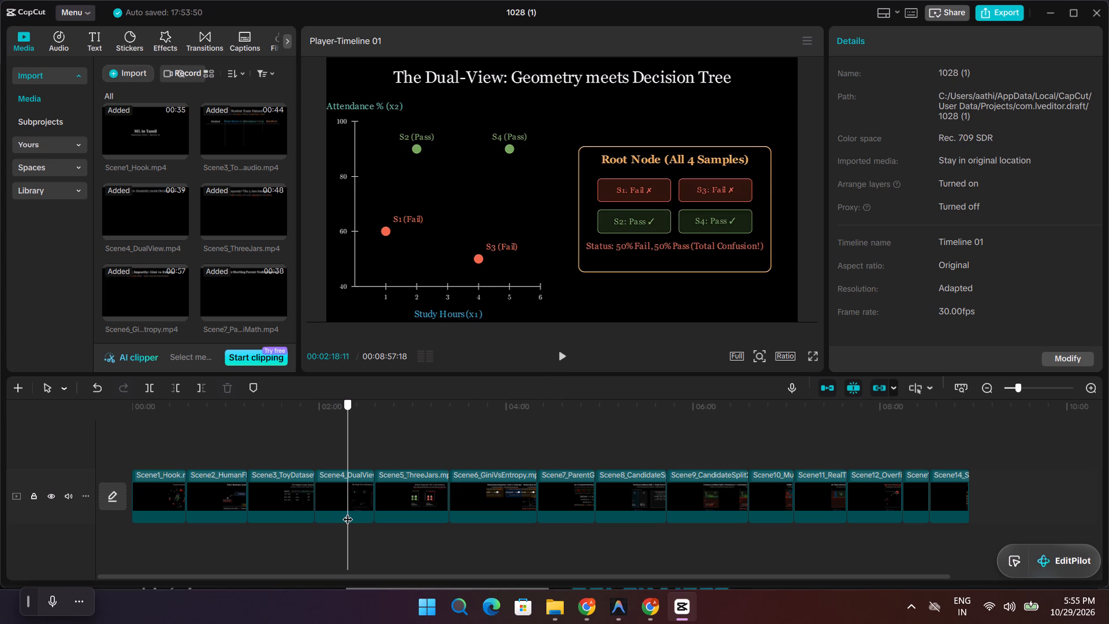
pyautogui.moveTo(348, 512); pyautogui.dragTo(311, 499)
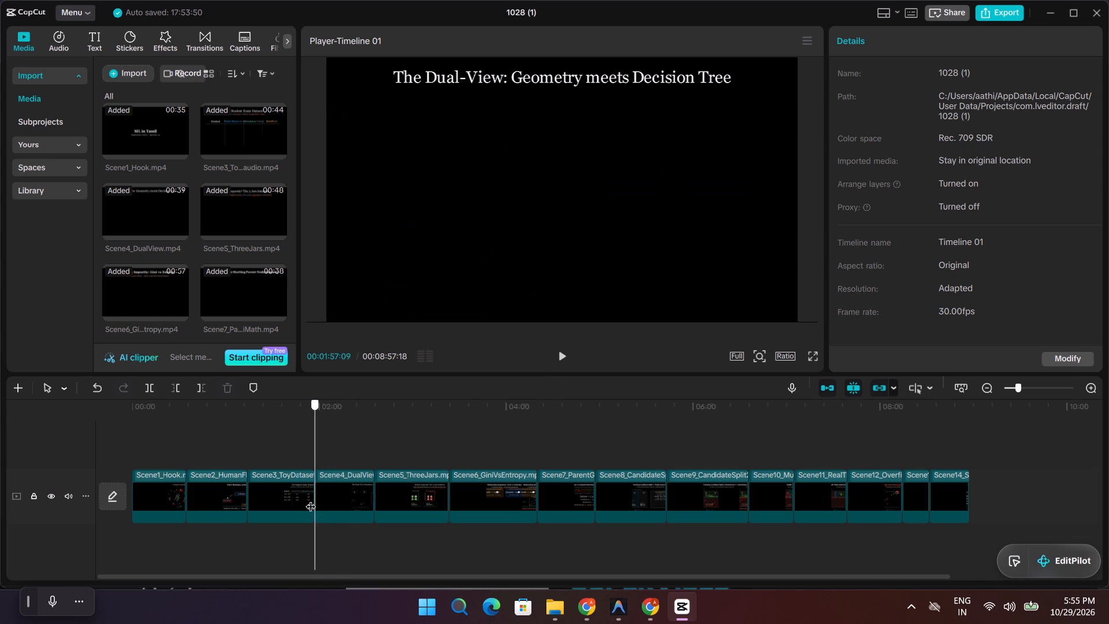
pyautogui.moveTo(311, 499); pyautogui.dragTo(303, 497)
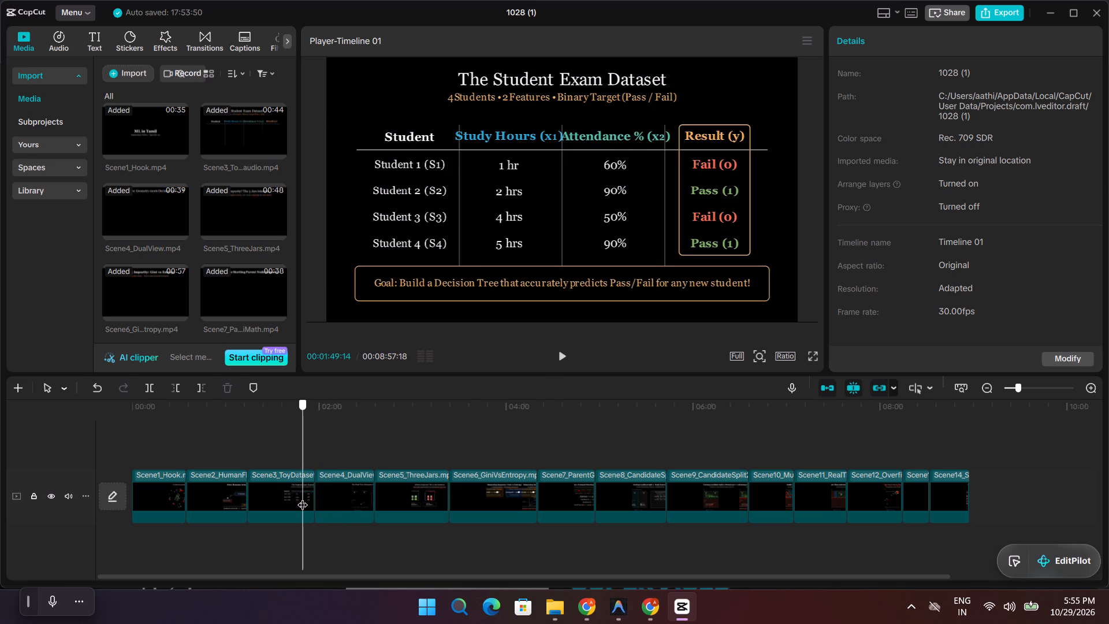
pyautogui.moveTo(303, 497); pyautogui.dragTo(322, 506)
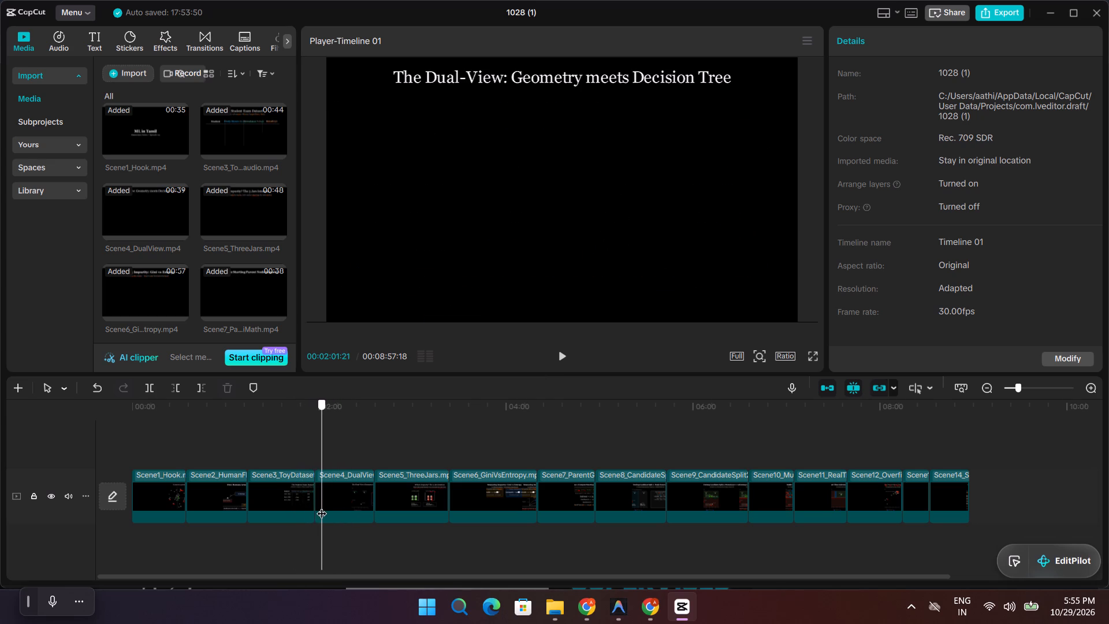
pyautogui.moveTo(322, 506); pyautogui.dragTo(333, 510)
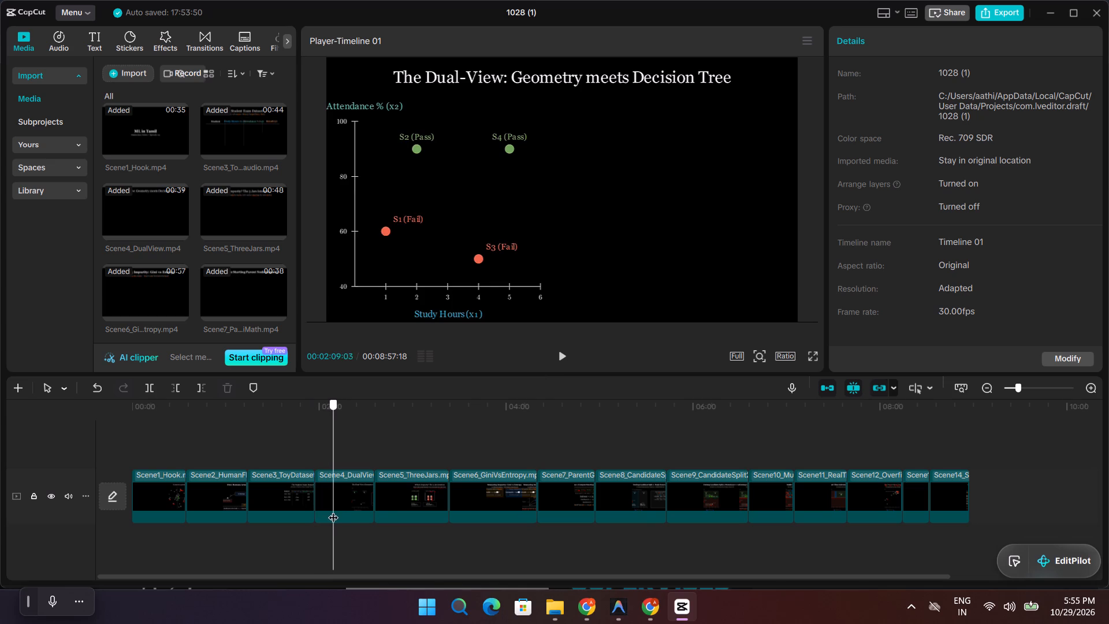
pyautogui.moveTo(333, 510); pyautogui.dragTo(348, 512)
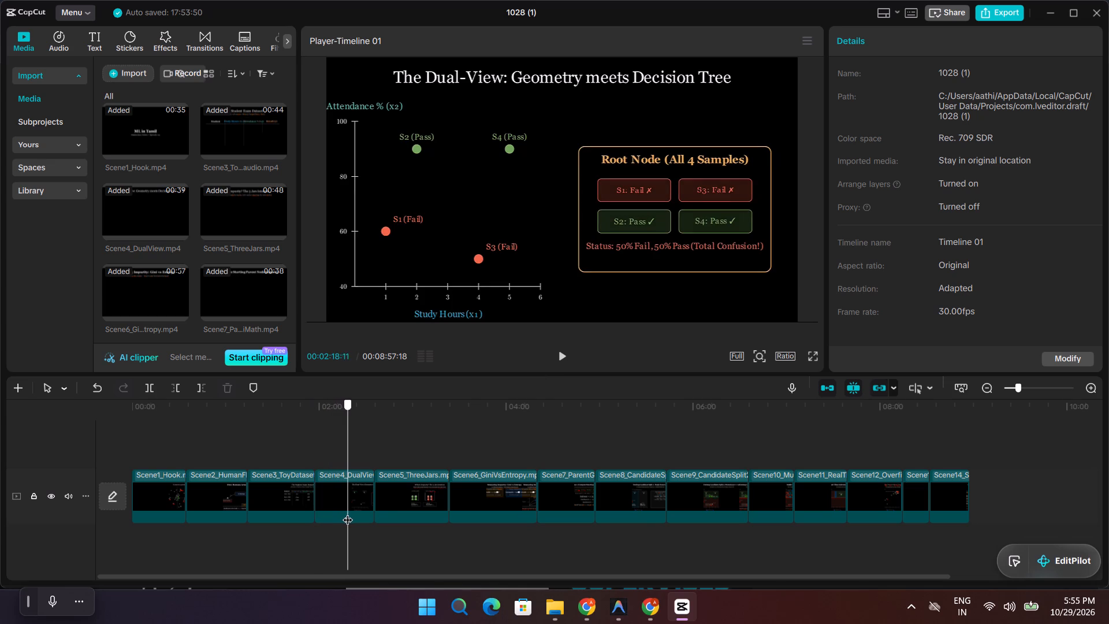
# Scrub back from Scene4 to Scene2 and forward again, comparing the human flowchart, exam dataset and dual-view chart.
pyautogui.moveTo(348, 512); pyautogui.dragTo(351, 514)
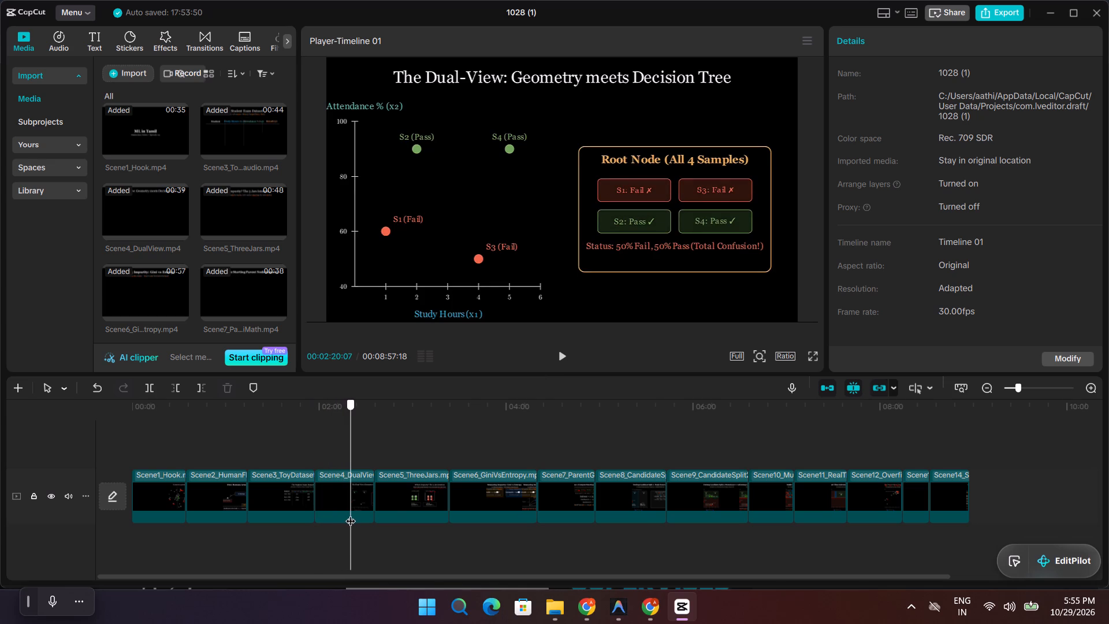
pyautogui.moveTo(351, 514); pyautogui.dragTo(229, 488)
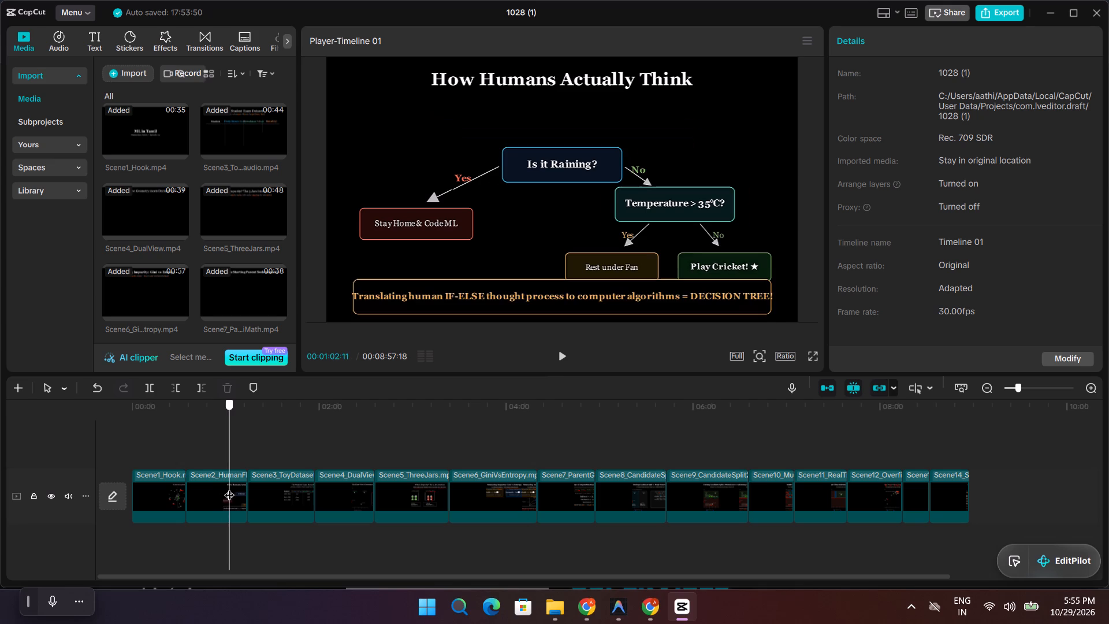
pyautogui.moveTo(229, 488); pyautogui.dragTo(291, 500)
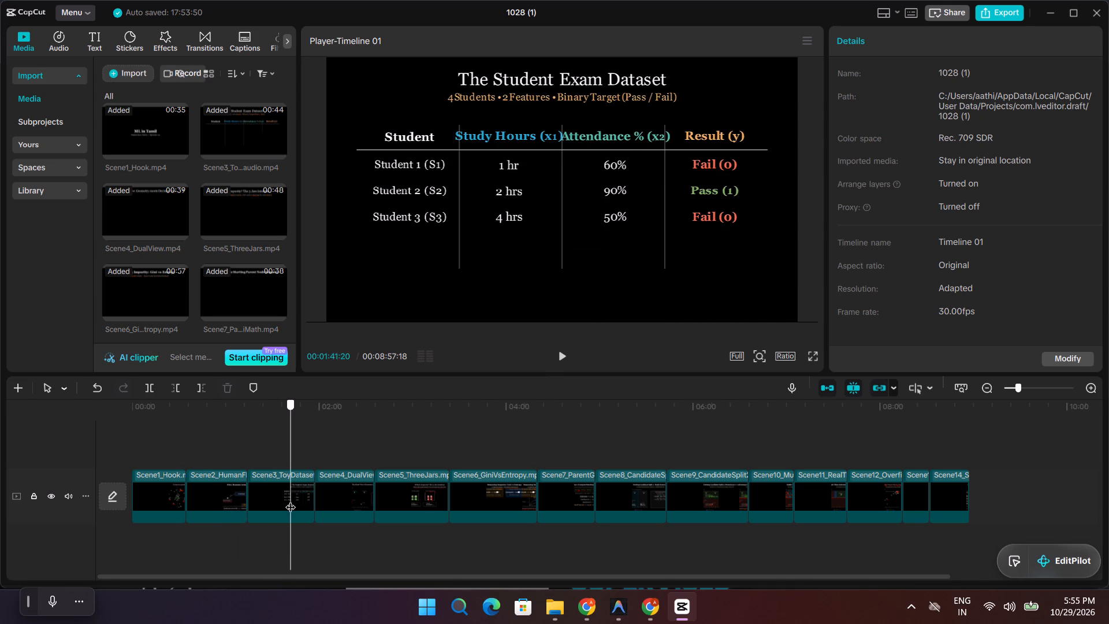
pyautogui.moveTo(291, 500); pyautogui.dragTo(306, 500)
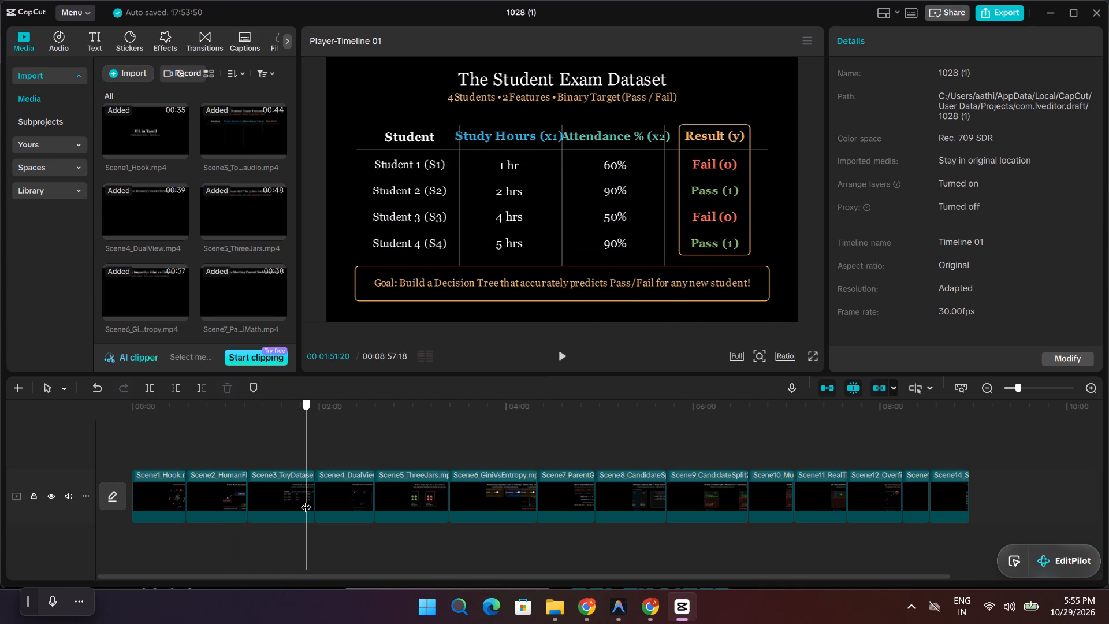
pyautogui.moveTo(306, 500); pyautogui.dragTo(318, 502)
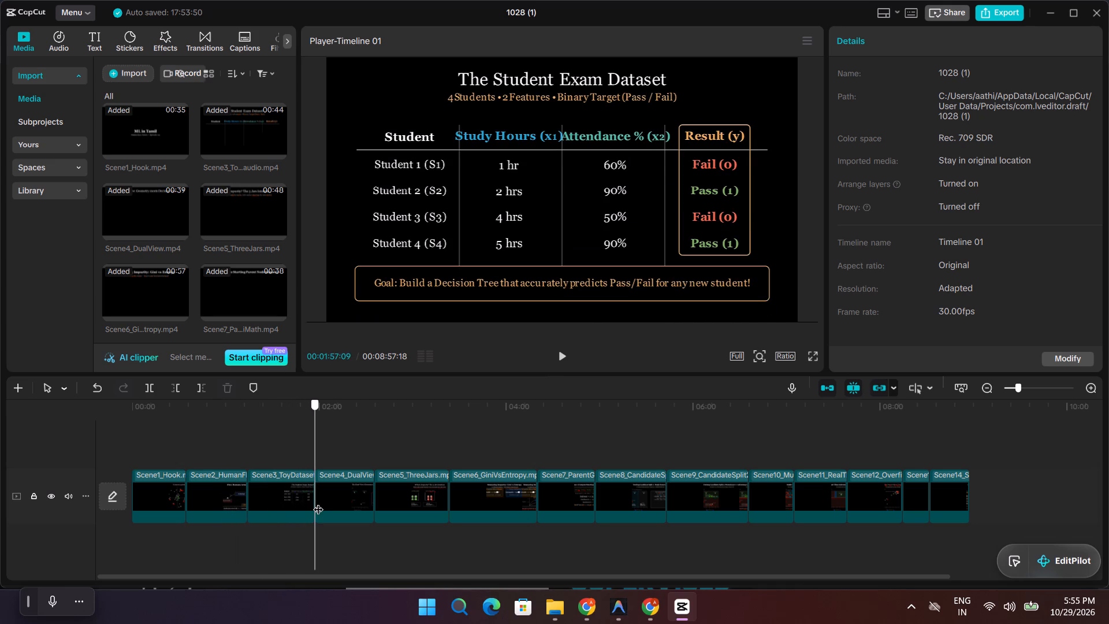
pyautogui.moveTo(318, 502); pyautogui.dragTo(356, 518)
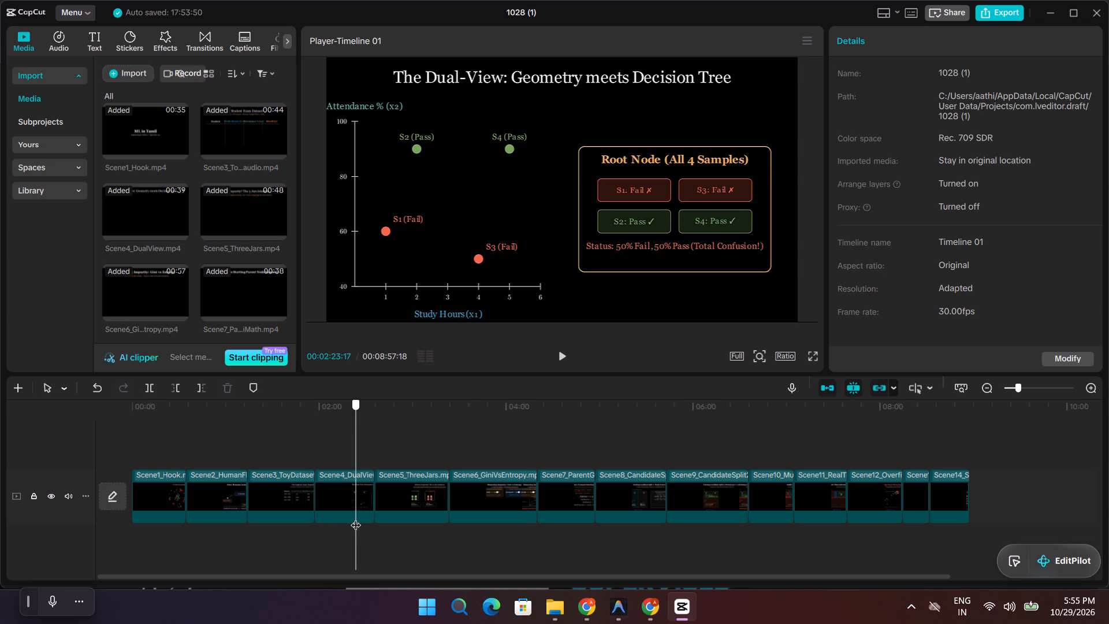
pyautogui.moveTo(356, 518); pyautogui.dragTo(309, 526)
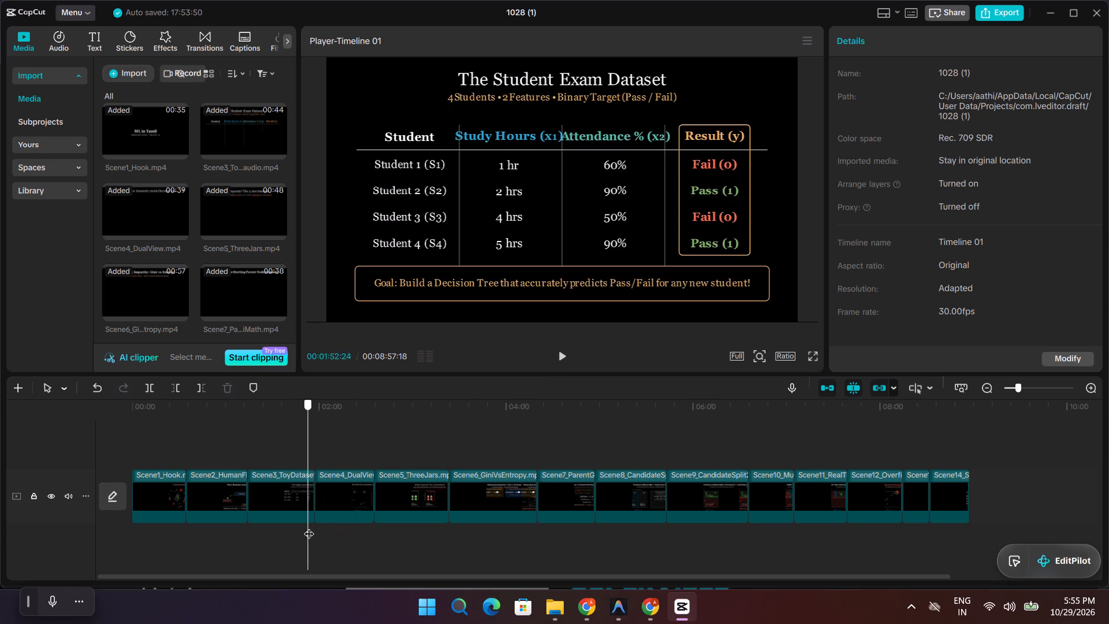
pyautogui.moveTo(309, 526); pyautogui.dragTo(350, 532)
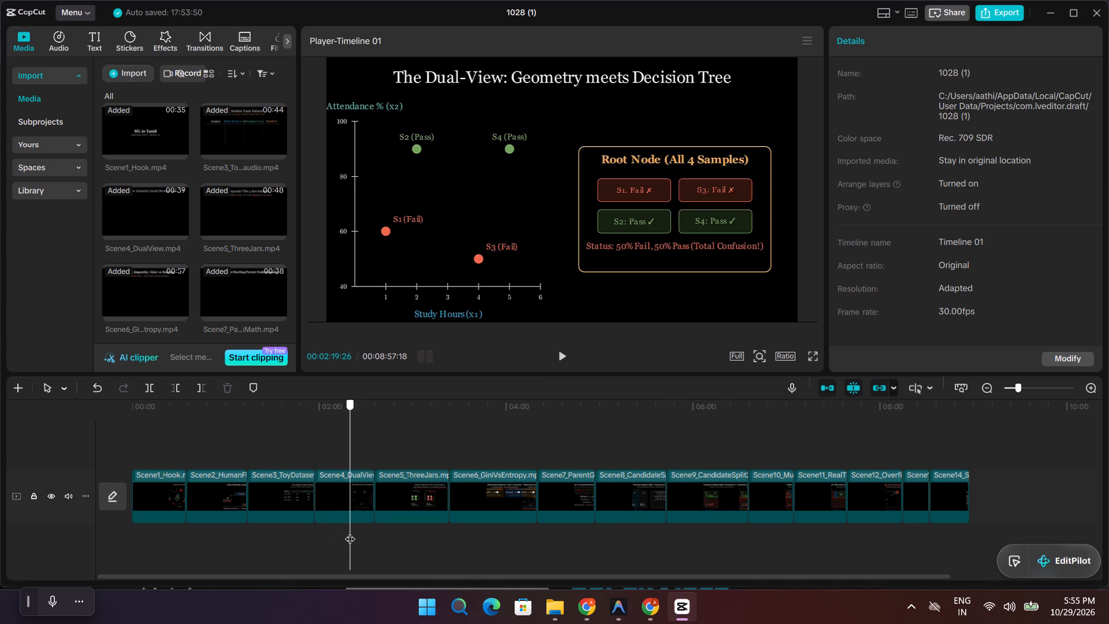
pyautogui.moveTo(350, 532); pyautogui.dragTo(364, 535)
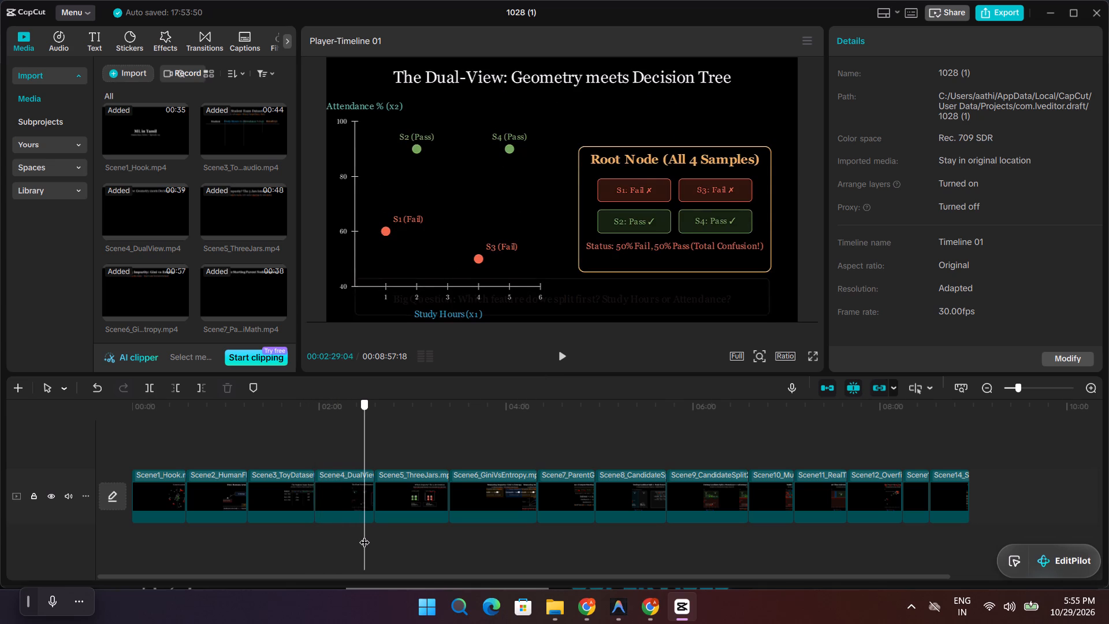
# Scrub forward through Scene5 and Scene6 to examine the three jars illustration and the Gini versus Entropy formulas and curves.
pyautogui.moveTo(364, 535); pyautogui.dragTo(389, 540)
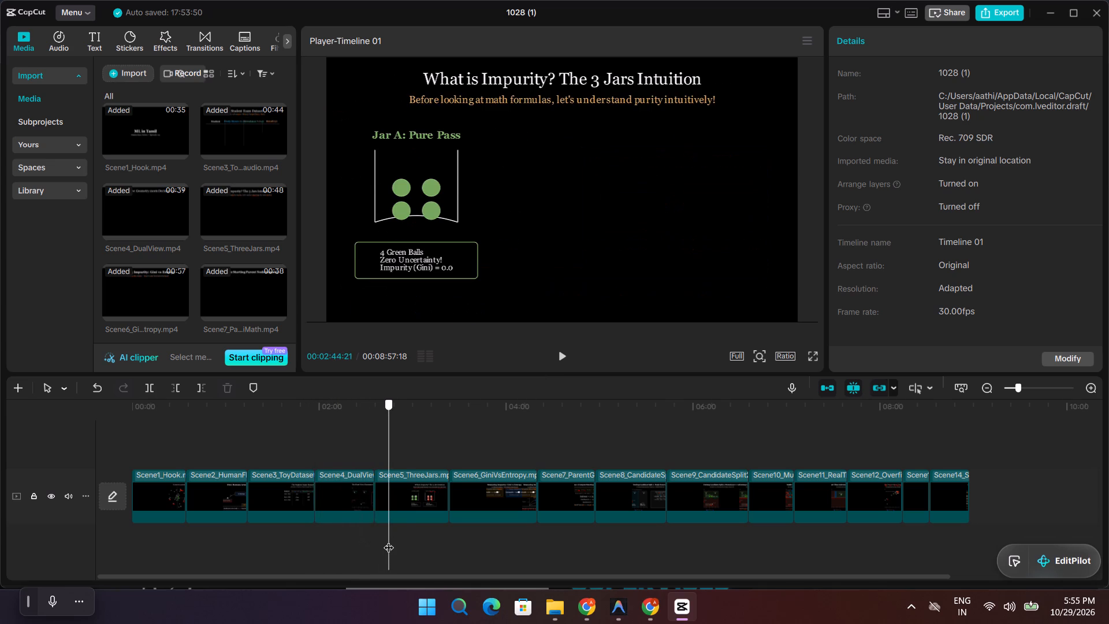
pyautogui.moveTo(389, 540); pyautogui.dragTo(443, 554)
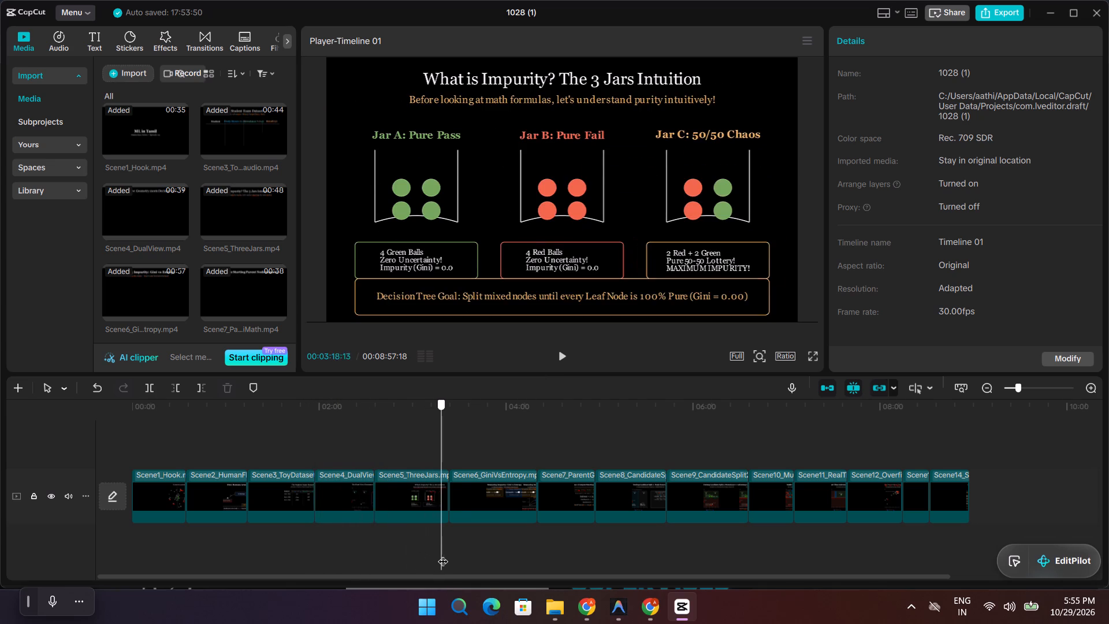
pyautogui.moveTo(443, 554); pyautogui.dragTo(467, 560)
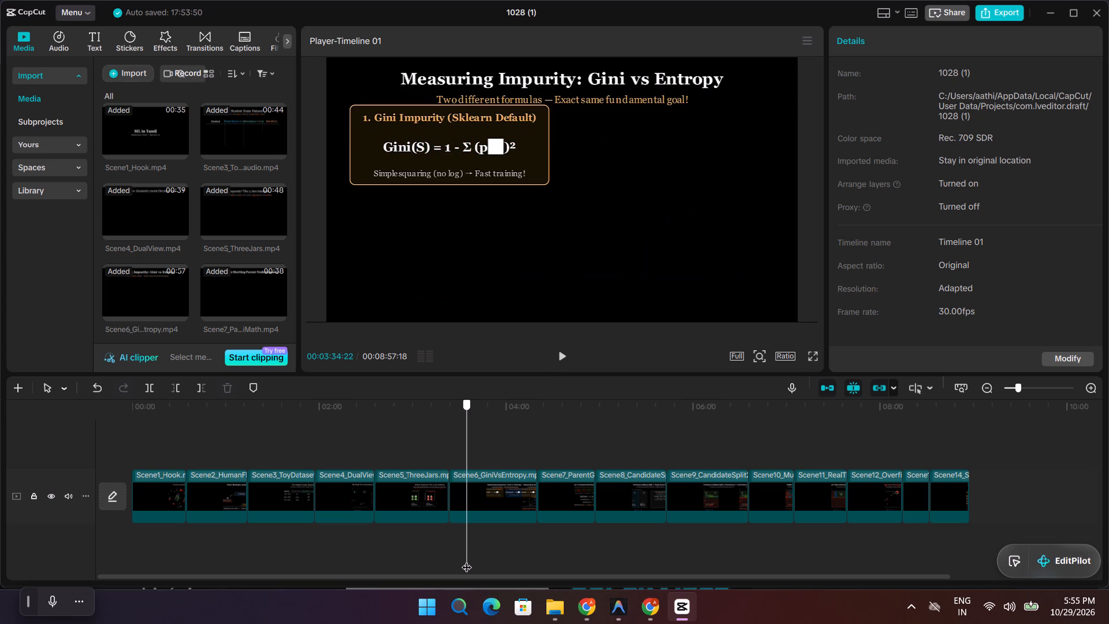
pyautogui.moveTo(467, 560); pyautogui.dragTo(493, 567)
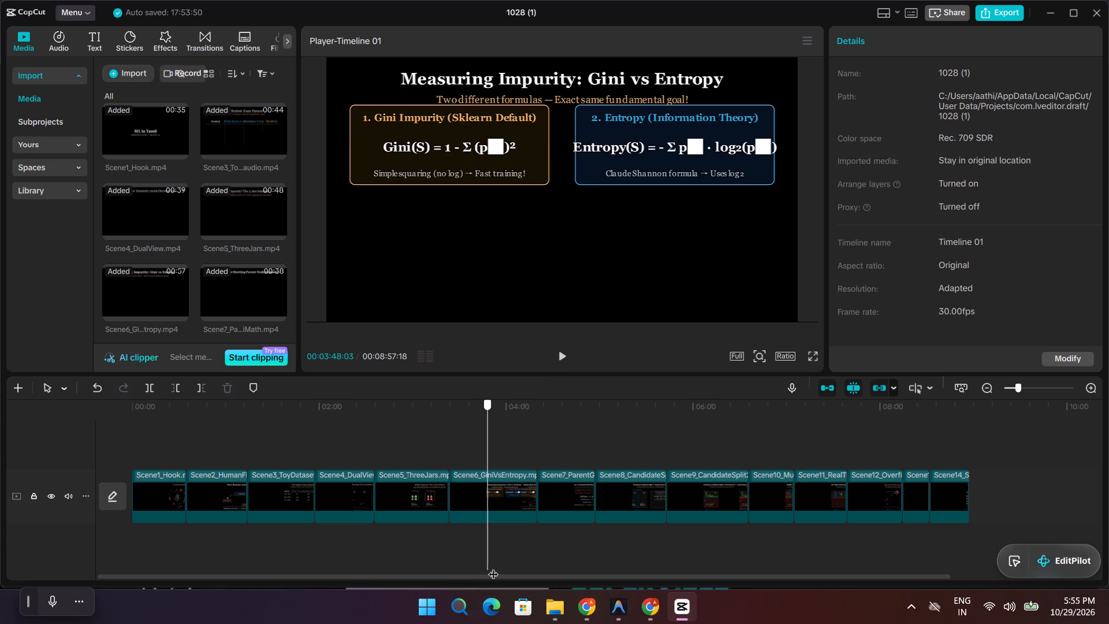
pyautogui.moveTo(493, 567); pyautogui.dragTo(518, 574)
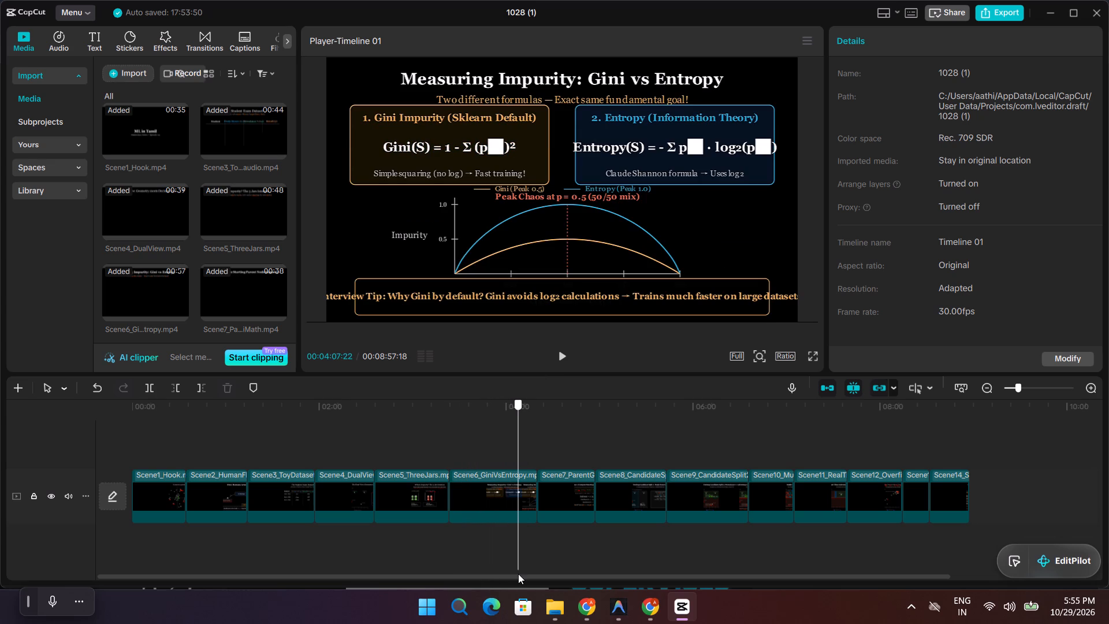
pyautogui.moveTo(518, 574); pyautogui.dragTo(523, 574)
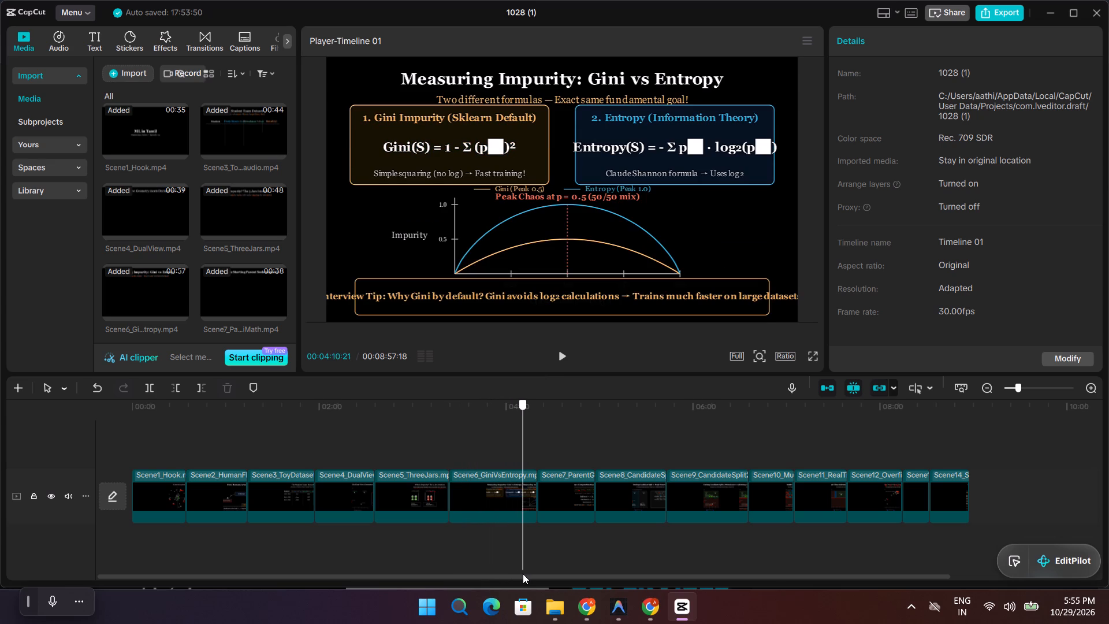
# Scrub forward from Scene7 to the end of Scene9 to examine the parent node impurity calculation and both candidate split evaluations.
pyautogui.moveTo(523, 574); pyautogui.dragTo(559, 583)
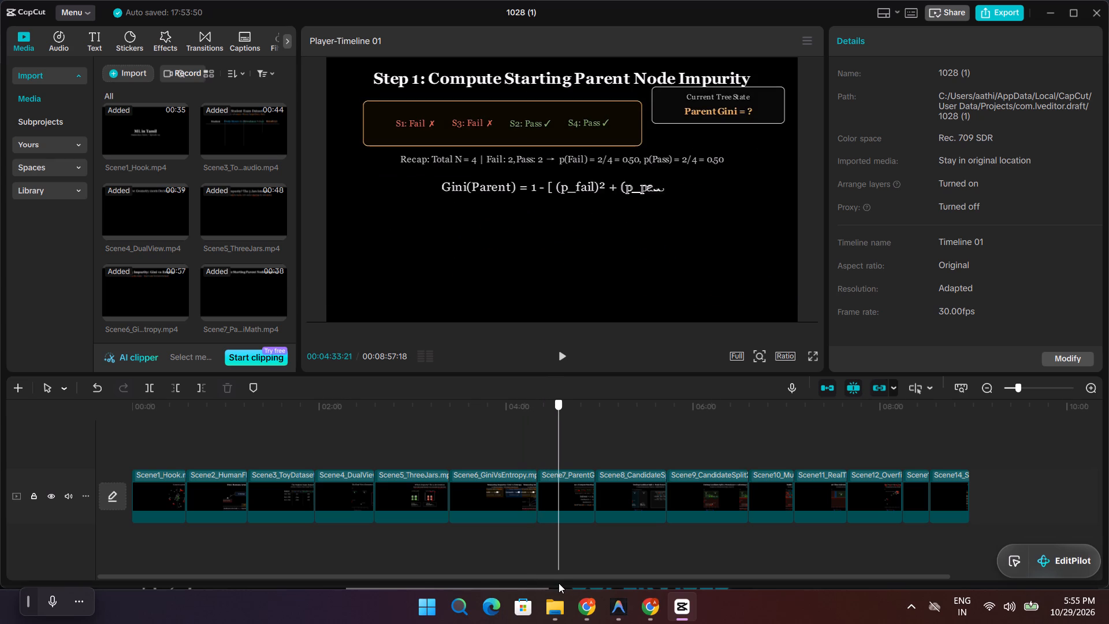
pyautogui.moveTo(559, 583); pyautogui.dragTo(593, 588)
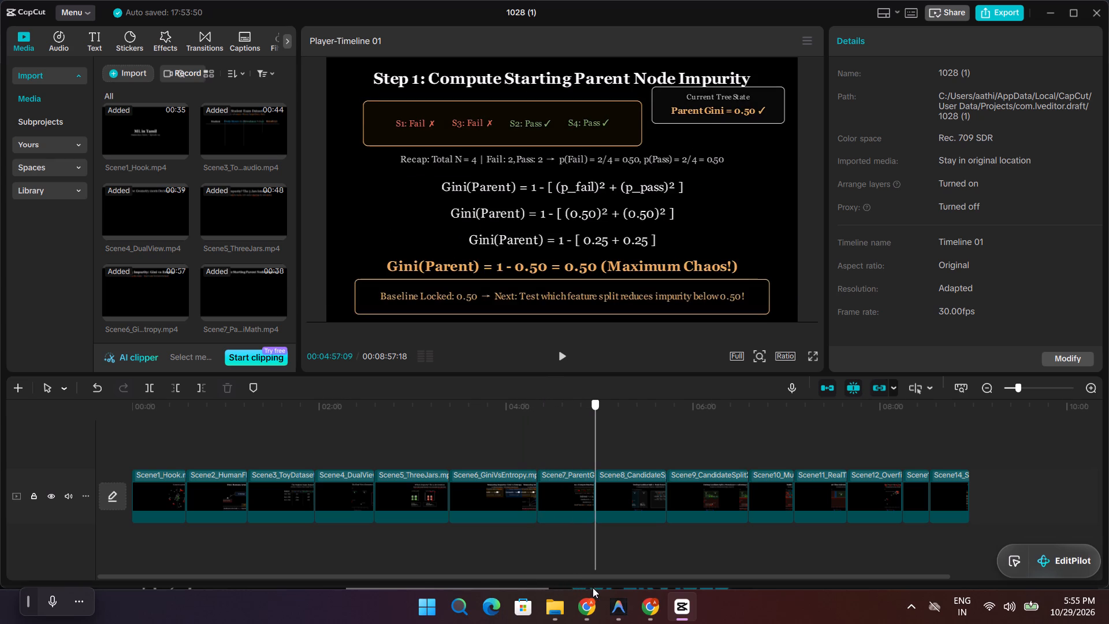
pyautogui.moveTo(593, 588); pyautogui.dragTo(594, 593)
pyautogui.moveTo(594, 593); pyautogui.dragTo(612, 595)
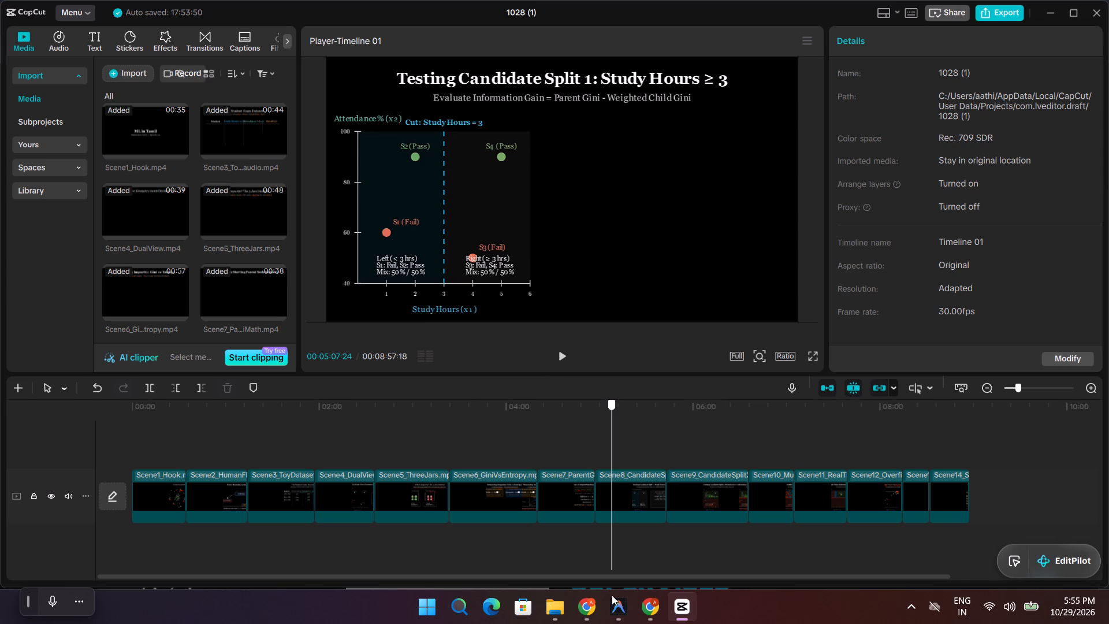
pyautogui.moveTo(612, 595); pyautogui.dragTo(638, 603)
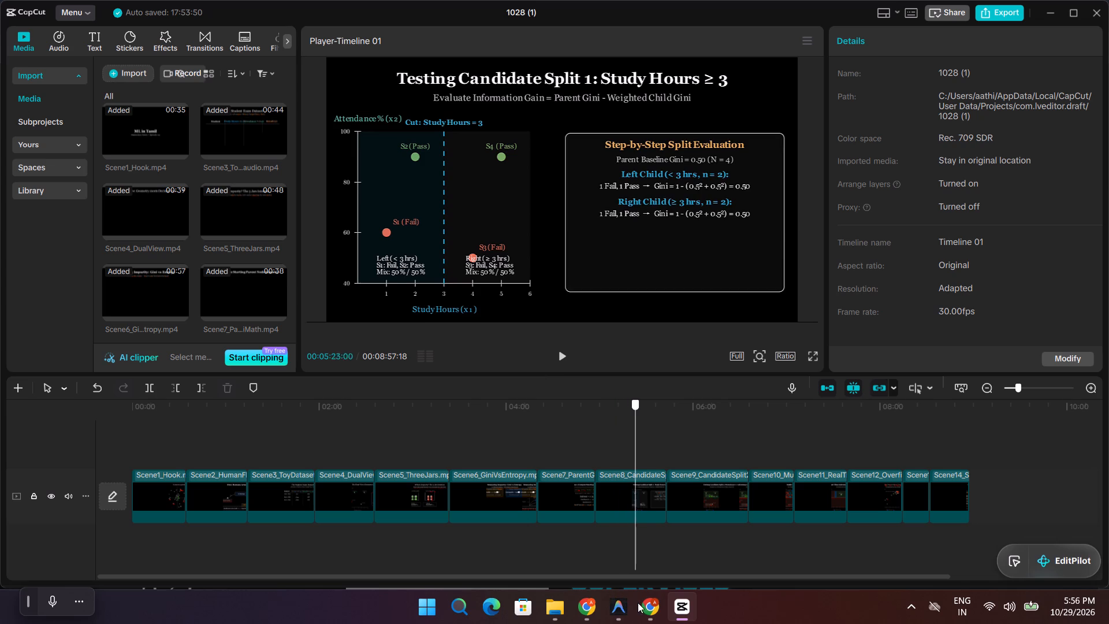
pyautogui.moveTo(638, 603); pyautogui.dragTo(658, 607)
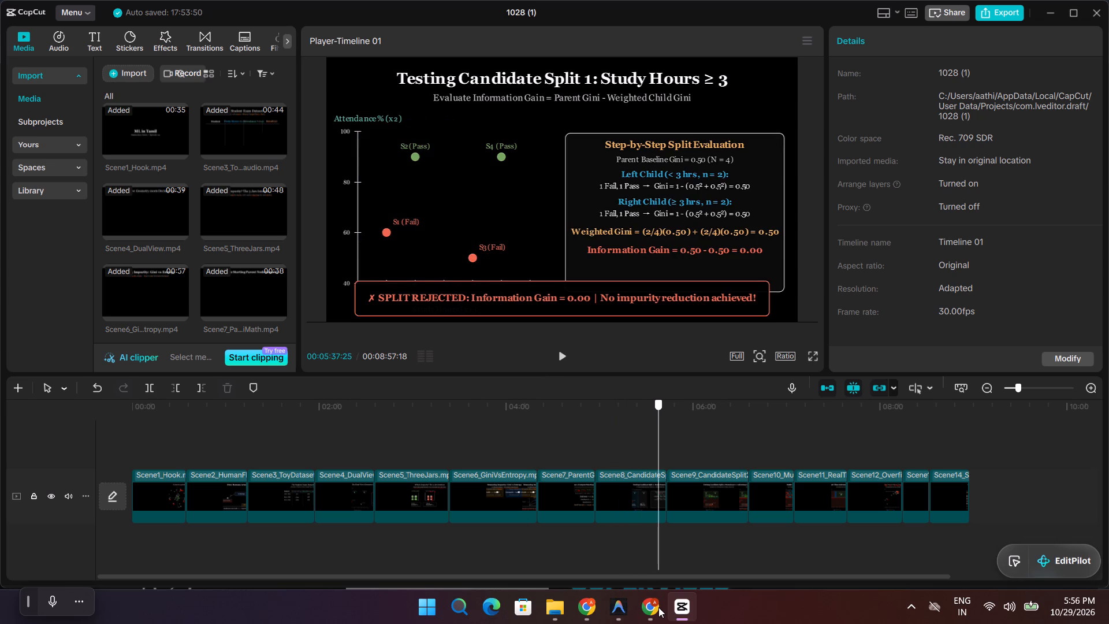
pyautogui.moveTo(658, 607); pyautogui.dragTo(678, 612)
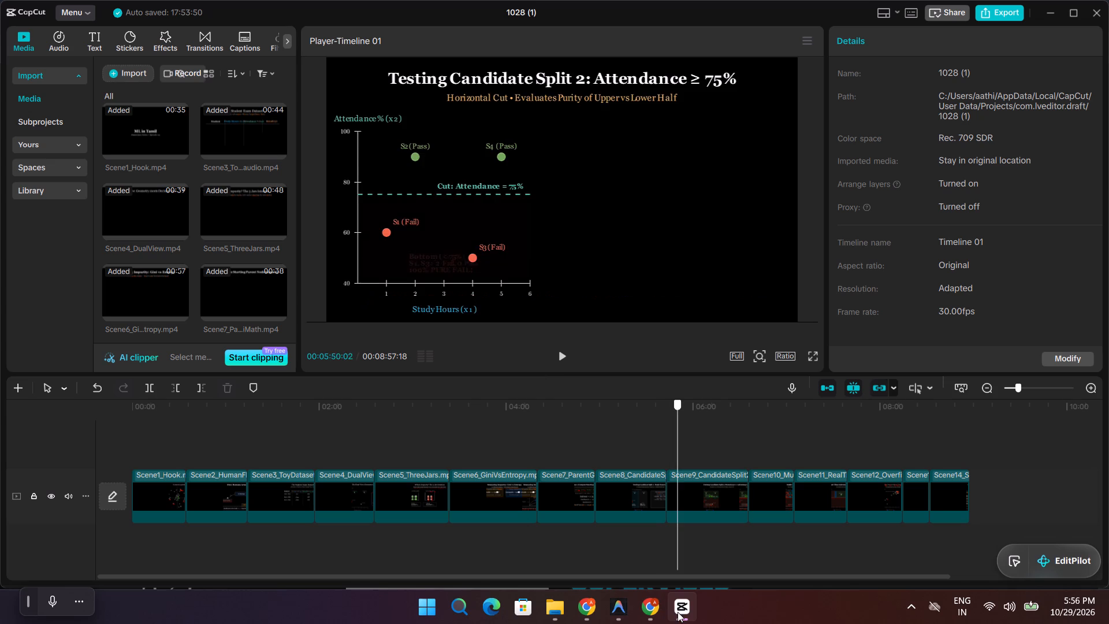
pyautogui.moveTo(678, 612); pyautogui.dragTo(713, 623)
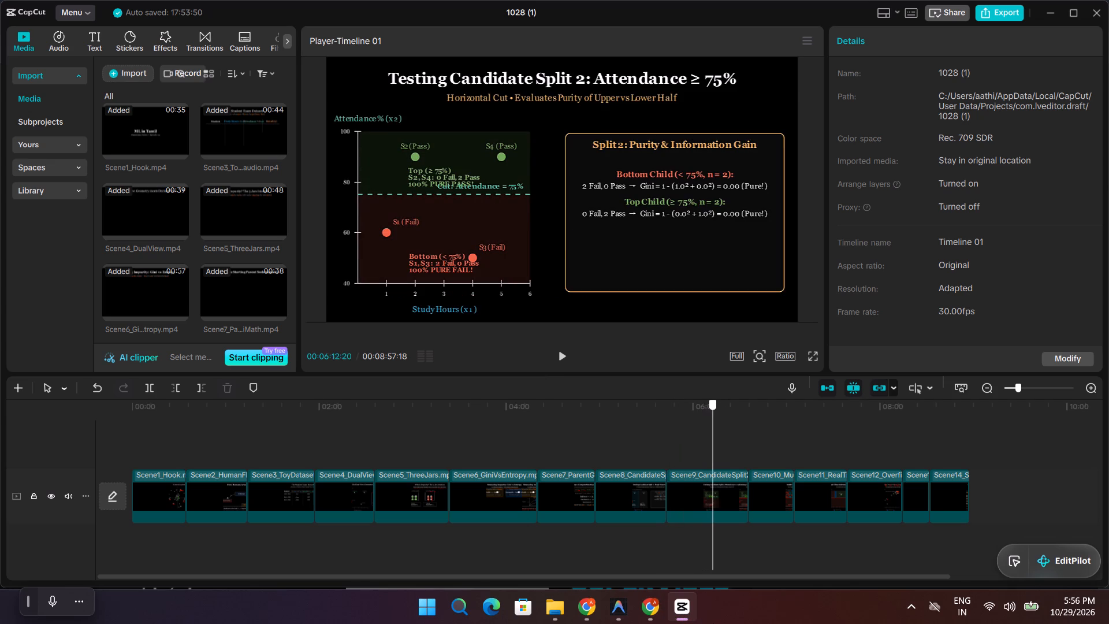
pyautogui.moveTo(713, 623); pyautogui.dragTo(723, 623)
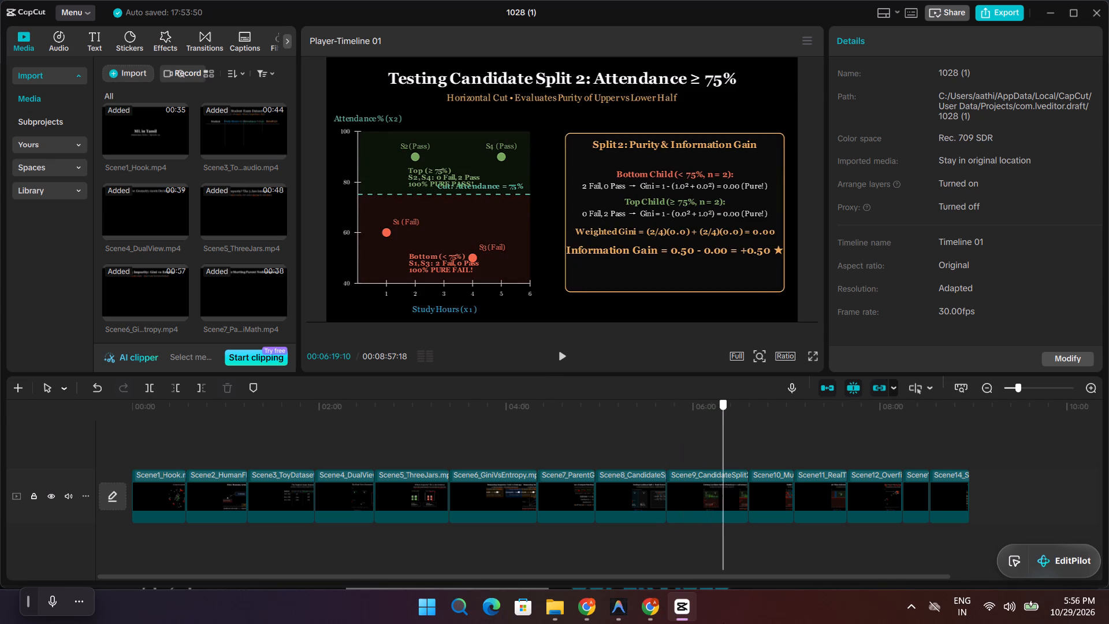
pyautogui.moveTo(723, 623); pyautogui.dragTo(745, 623)
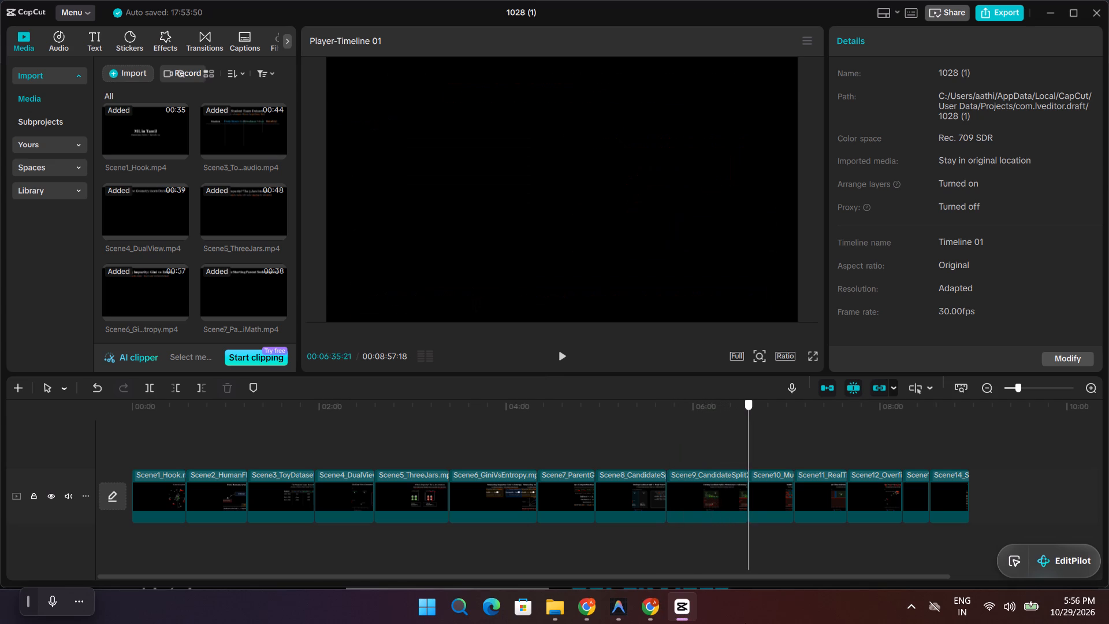
# Scrub forward through Scene10 and Scene11, and go over the overfitting animation in Scene12 twice.
pyautogui.moveTo(745, 623); pyautogui.dragTo(814, 623)
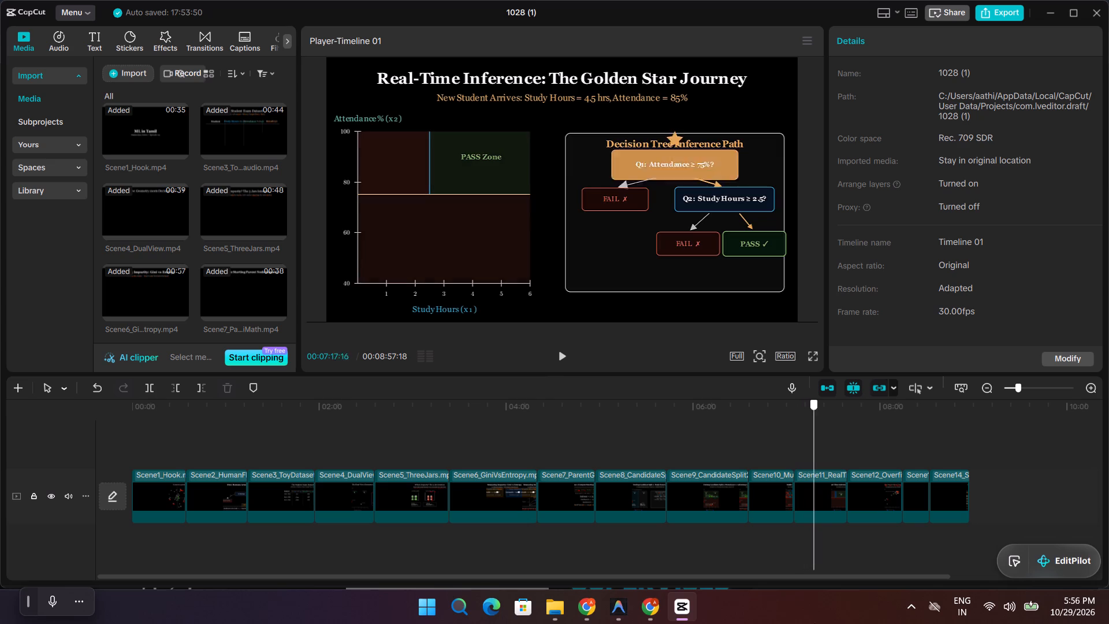
pyautogui.moveTo(814, 623); pyautogui.dragTo(855, 623)
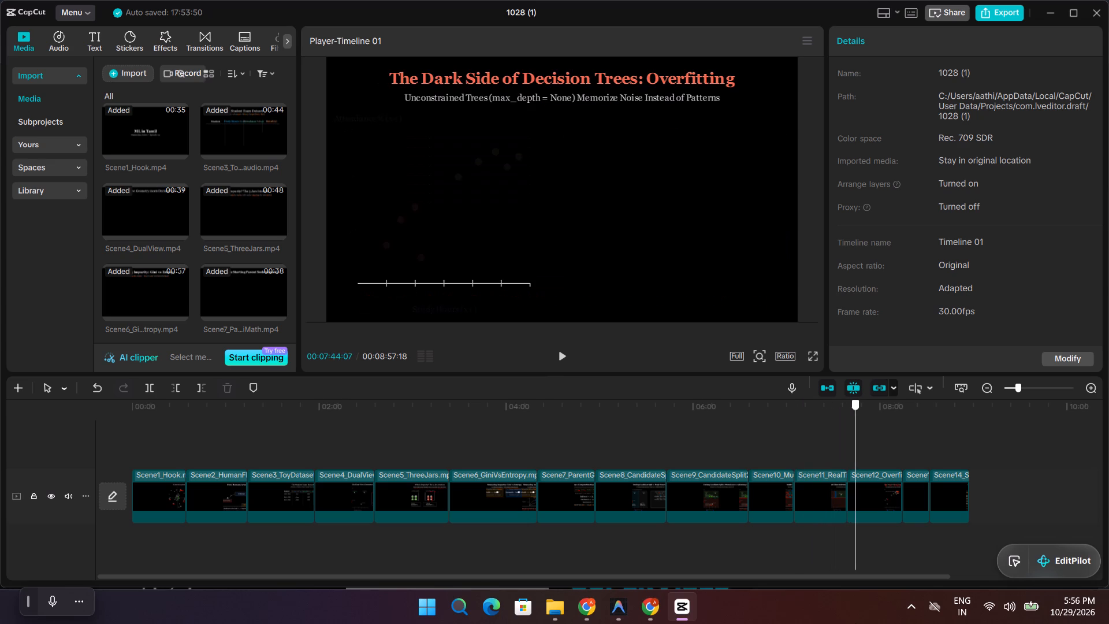
pyautogui.moveTo(855, 623); pyautogui.dragTo(905, 623)
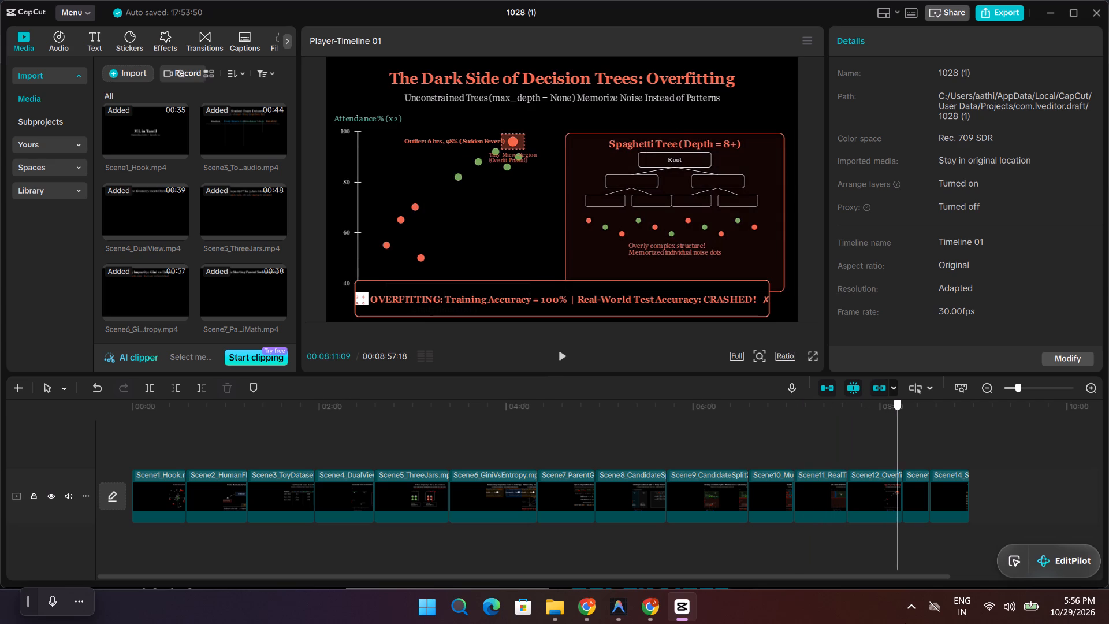
pyautogui.moveTo(905, 623); pyautogui.dragTo(857, 618)
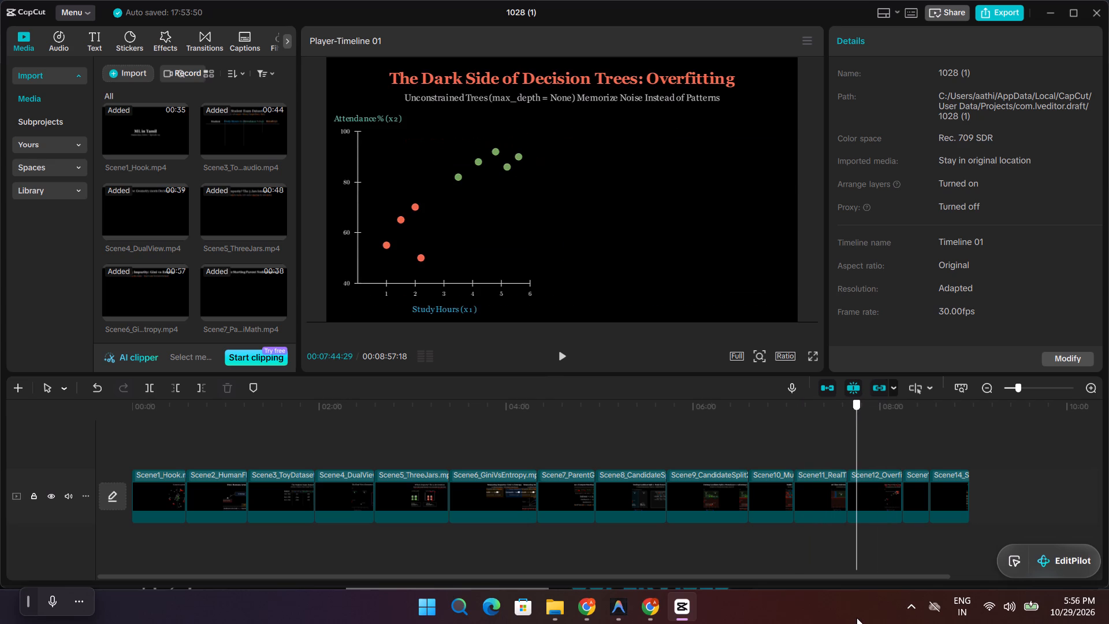
pyautogui.moveTo(857, 618); pyautogui.dragTo(904, 621)
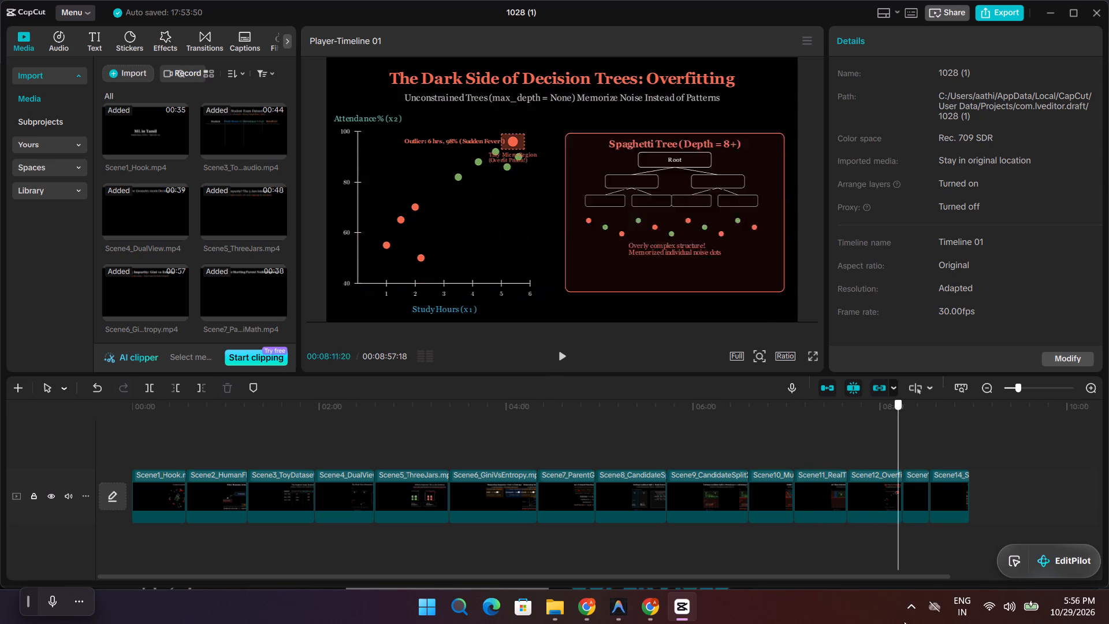
# Scrub back from Scene12 to Scene5, return forward to Scene11, and examine the golden star's path through the decision tree.
pyautogui.moveTo(904, 621); pyautogui.dragTo(591, 584)
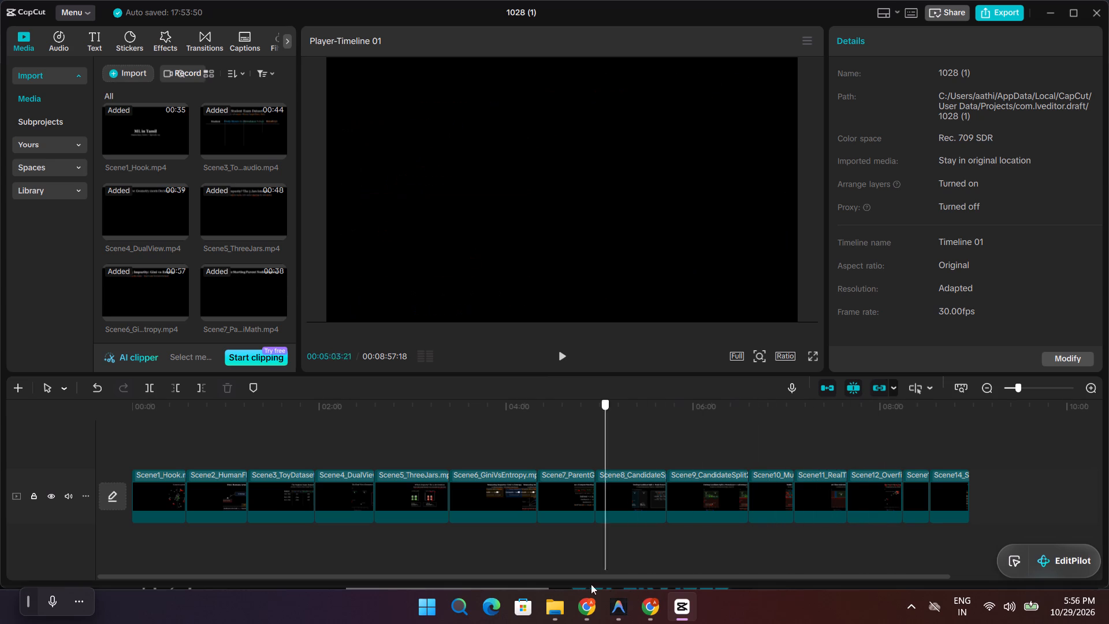
pyautogui.moveTo(591, 584); pyautogui.dragTo(518, 560)
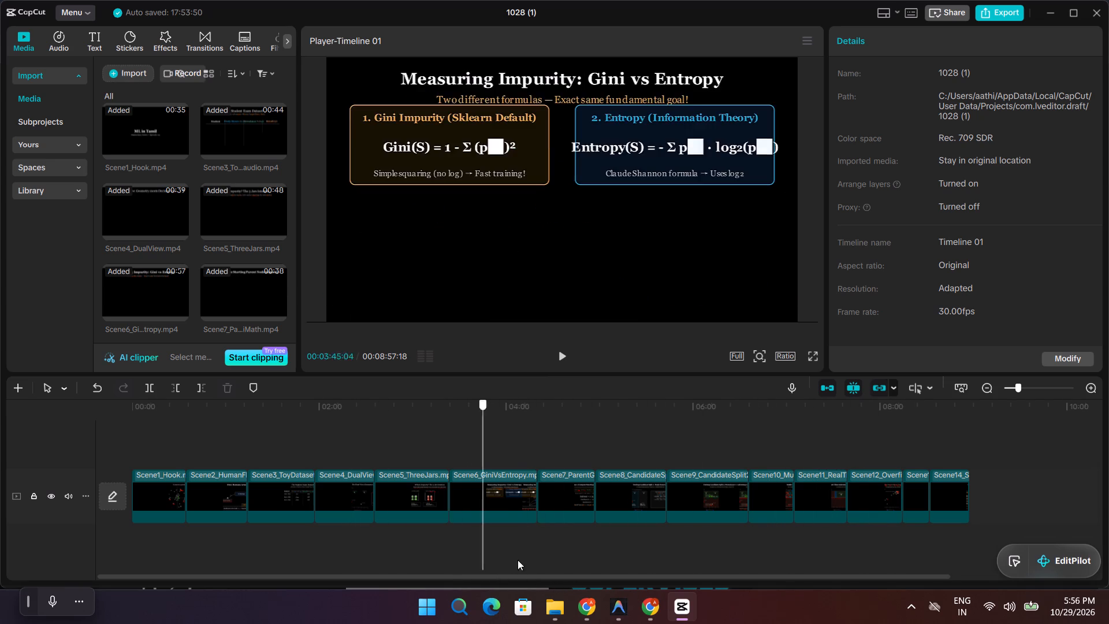
pyautogui.moveTo(518, 560); pyautogui.dragTo(388, 529)
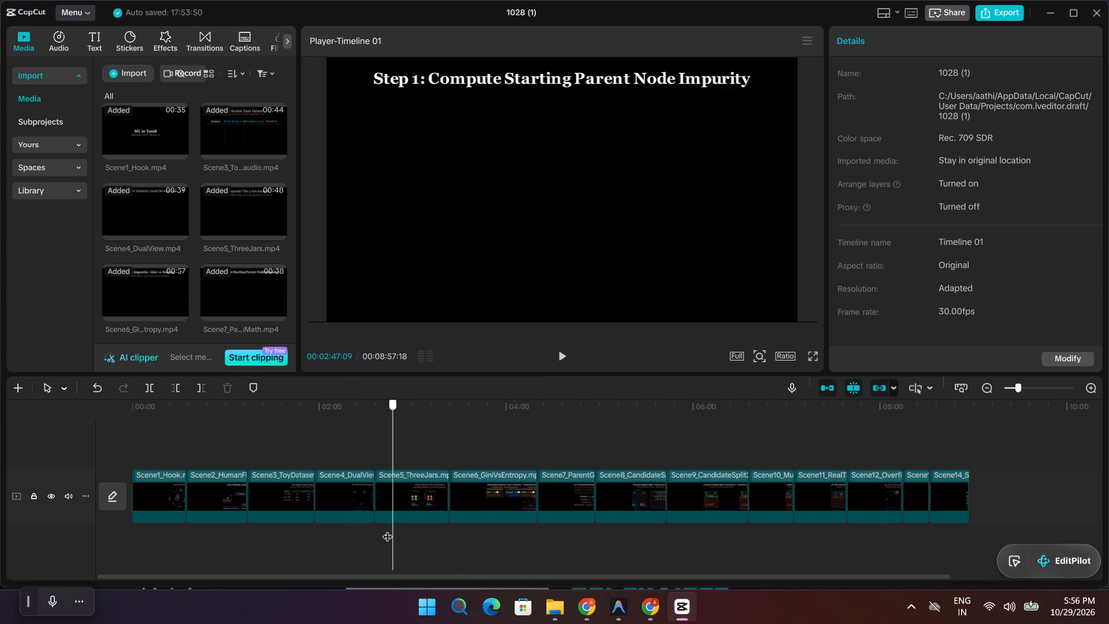
pyautogui.moveTo(388, 529); pyautogui.dragTo(671, 588)
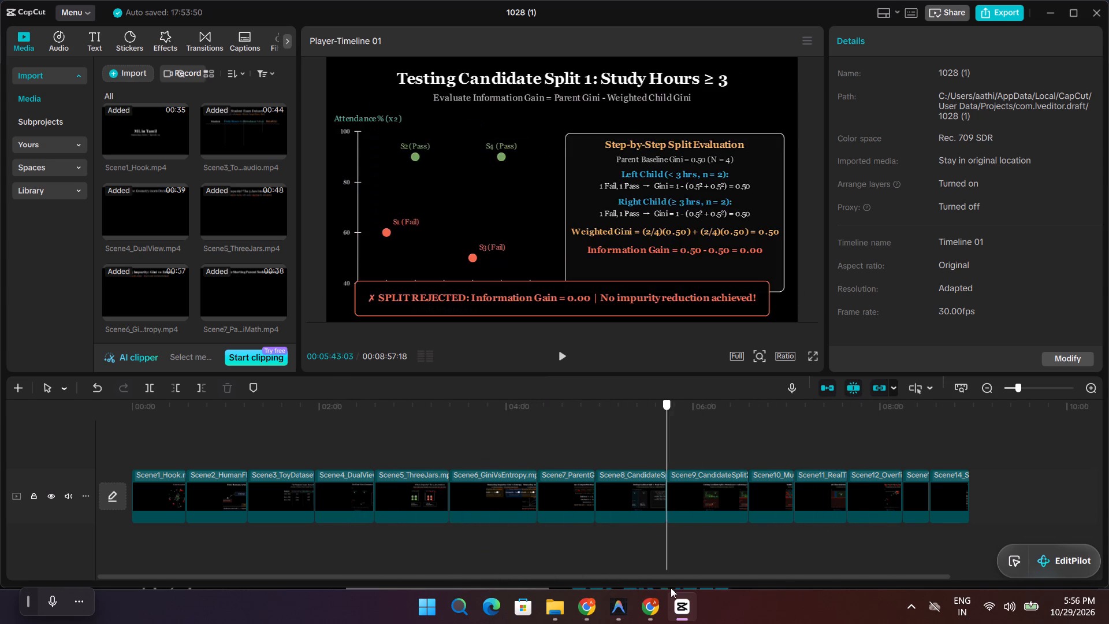
pyautogui.moveTo(671, 588); pyautogui.dragTo(777, 613)
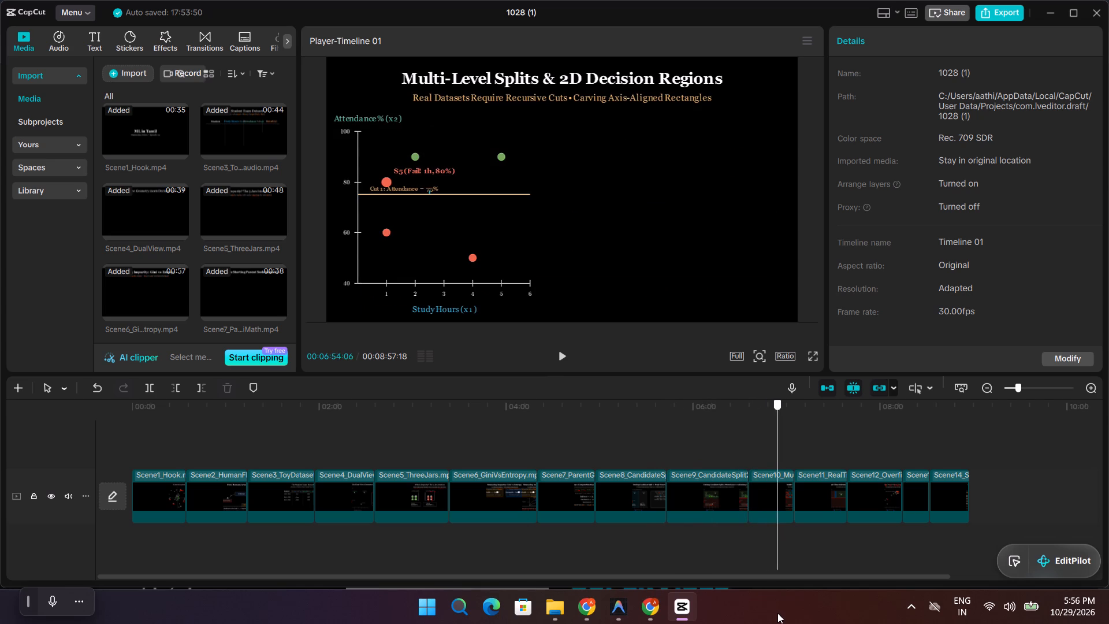
pyautogui.moveTo(777, 613); pyautogui.dragTo(813, 619)
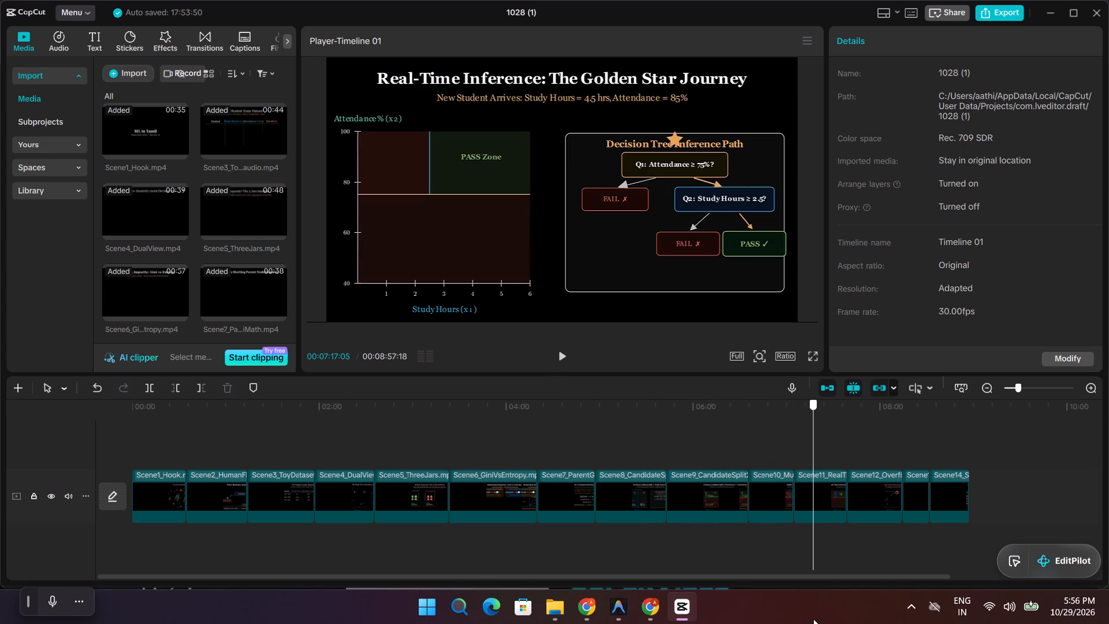
pyautogui.moveTo(813, 619); pyautogui.dragTo(799, 623)
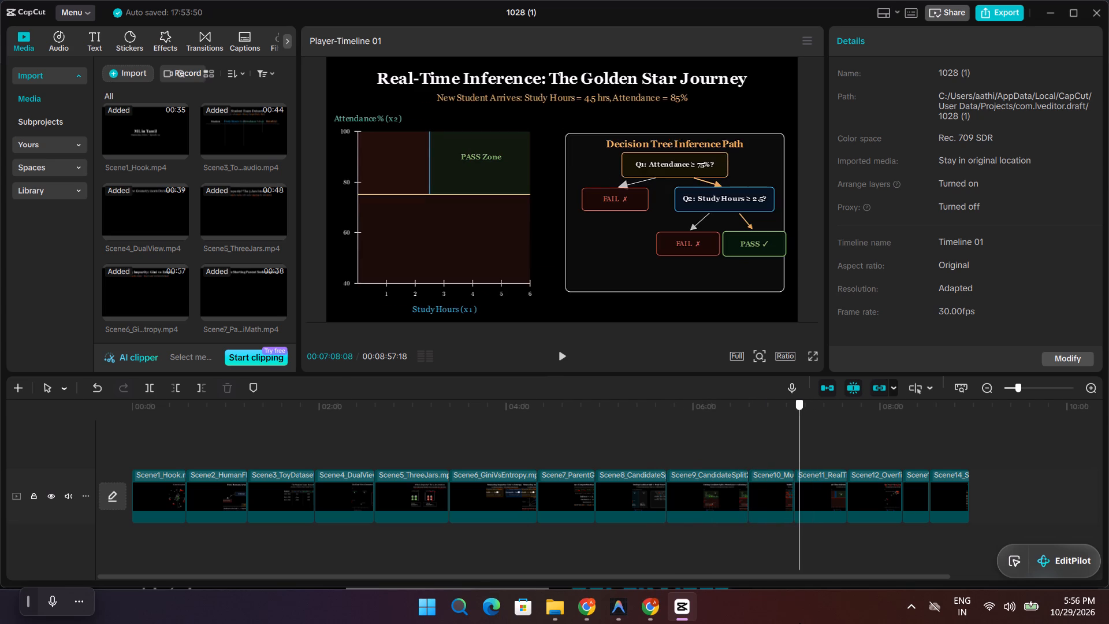
pyautogui.moveTo(799, 623); pyautogui.dragTo(807, 623)
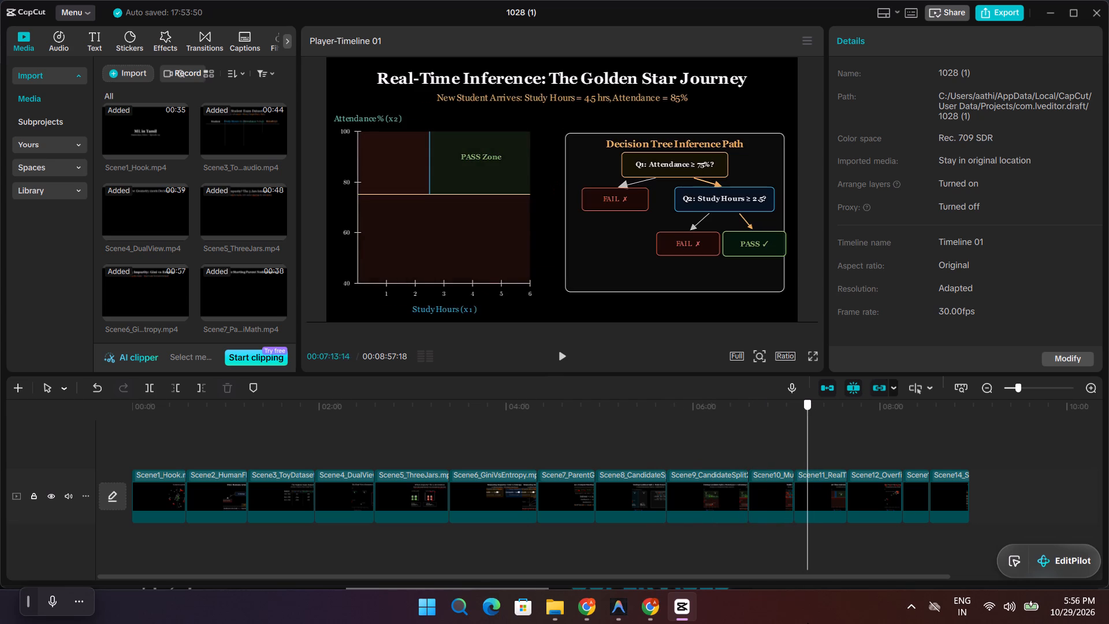
pyautogui.moveTo(807, 623); pyautogui.dragTo(819, 622)
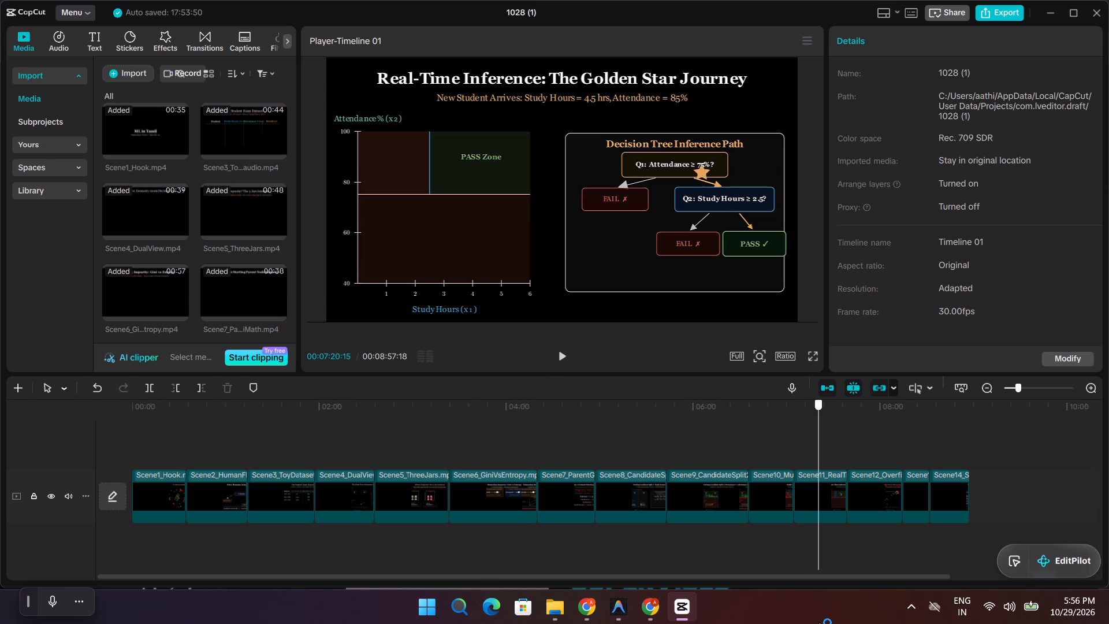
pyautogui.moveTo(819, 622); pyautogui.dragTo(825, 622)
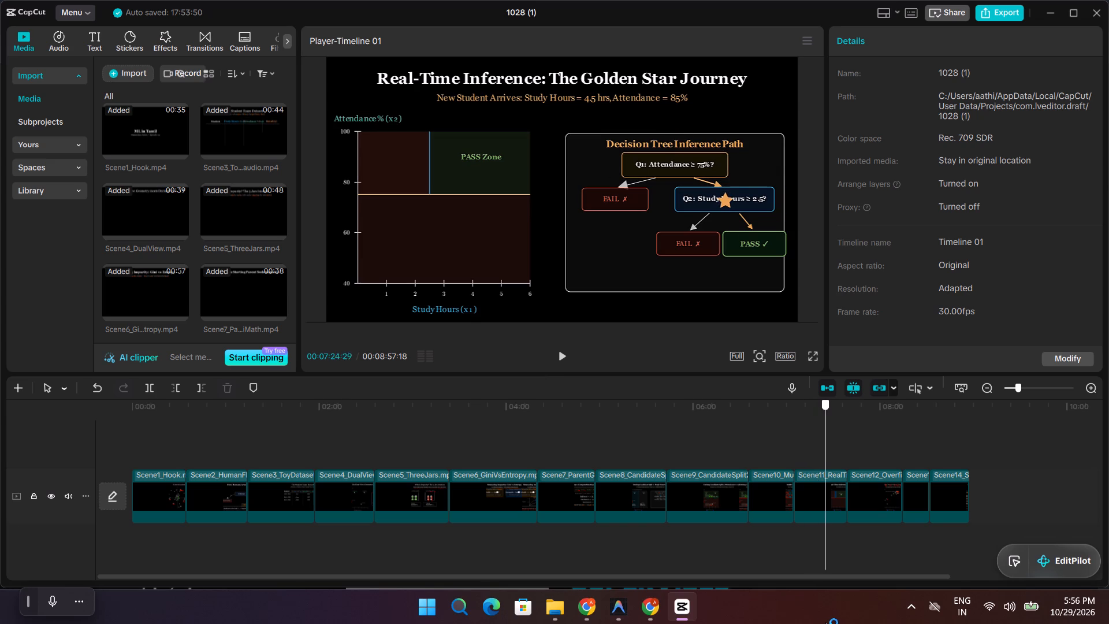
pyautogui.moveTo(825, 622); pyautogui.dragTo(842, 623)
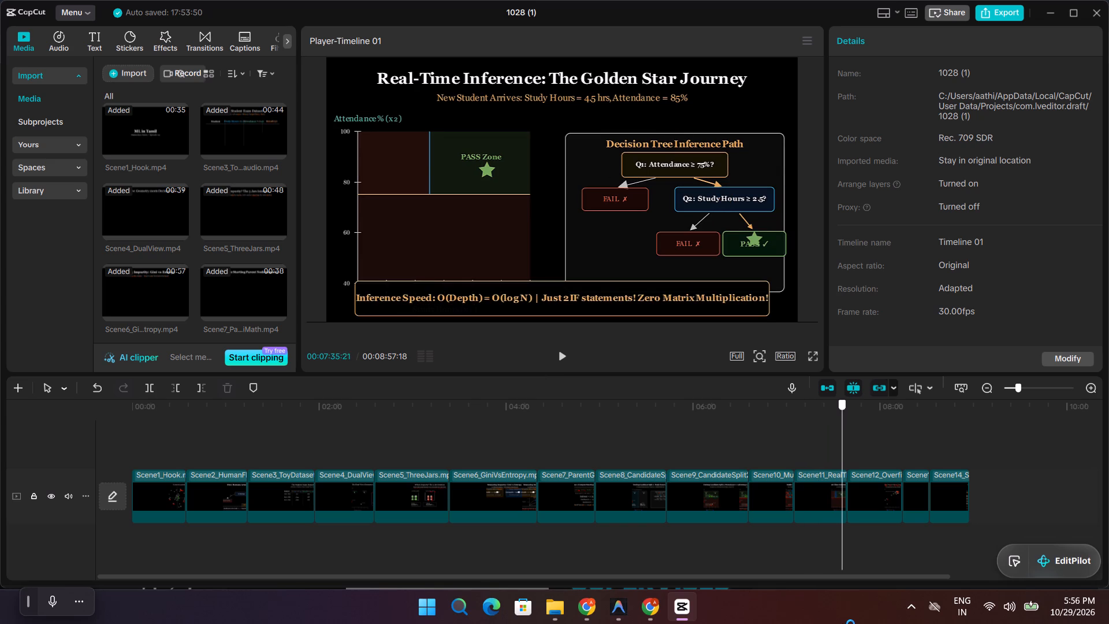
# Scrub forward from Scene11 to the start of Scene14 to examine the overfitting visuals, and return the playhead to the timeline's start.
pyautogui.moveTo(842, 623); pyautogui.dragTo(872, 623)
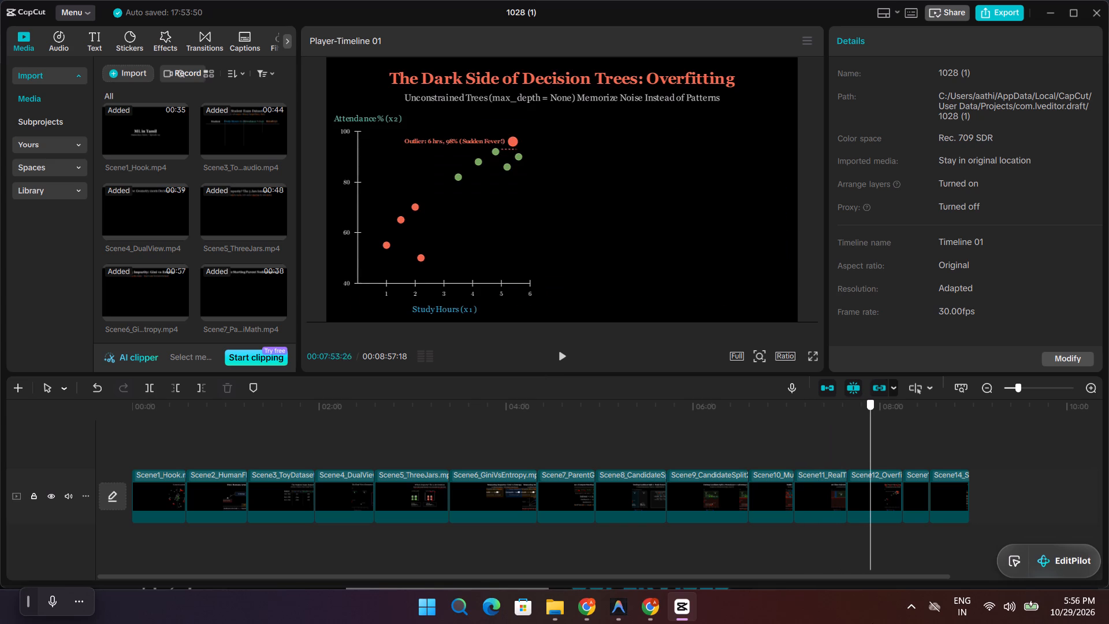
pyautogui.moveTo(872, 623); pyautogui.dragTo(896, 623)
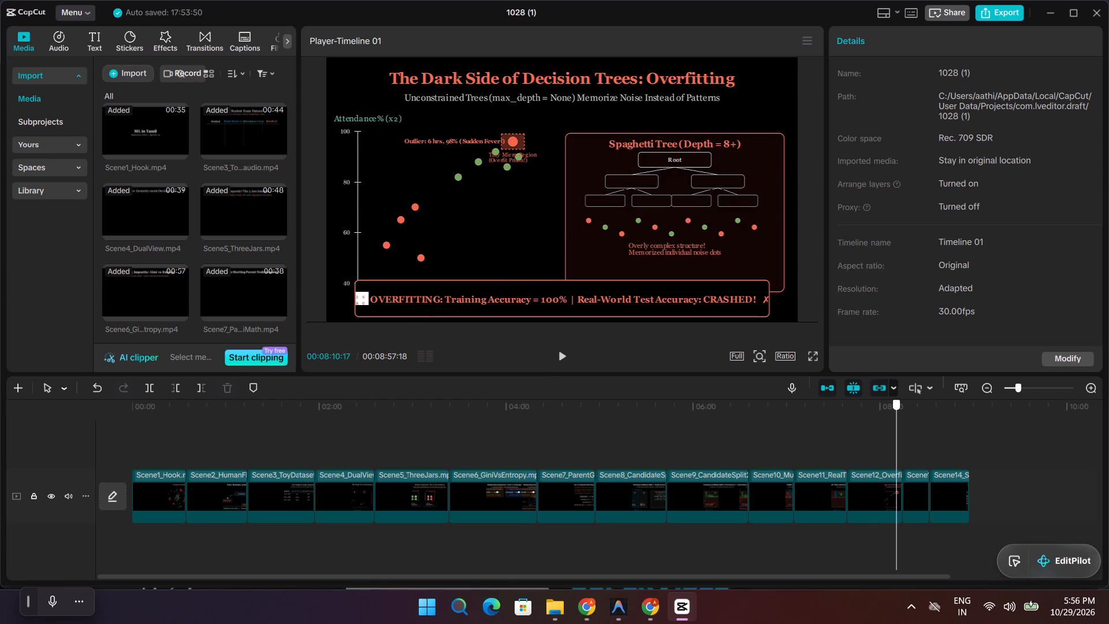
pyautogui.moveTo(896, 623); pyautogui.dragTo(899, 623)
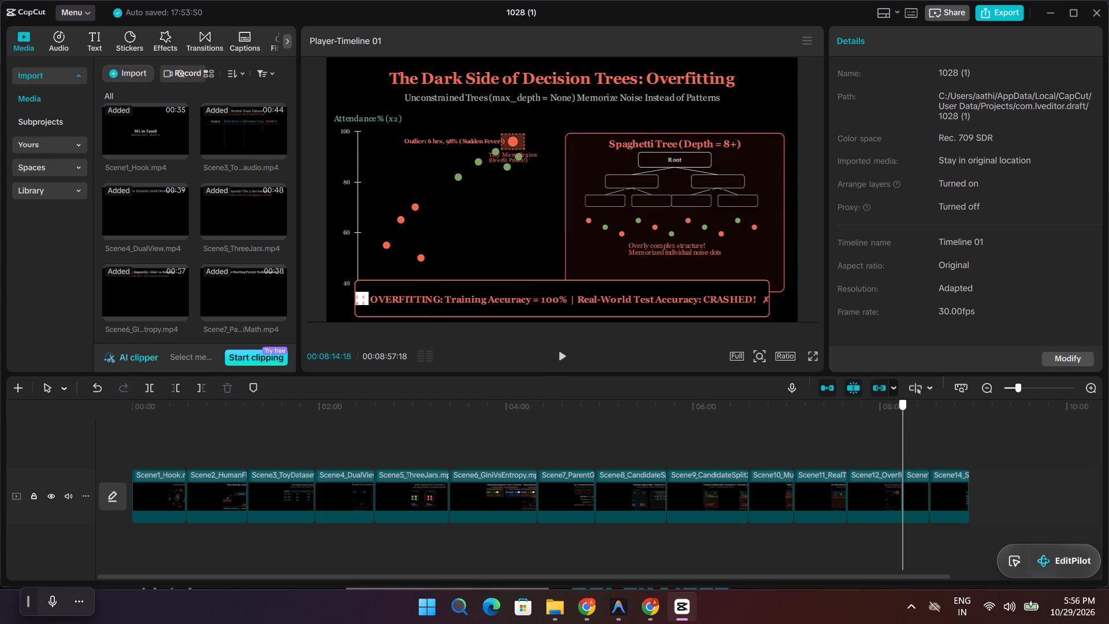
pyautogui.moveTo(899, 623); pyautogui.dragTo(937, 623)
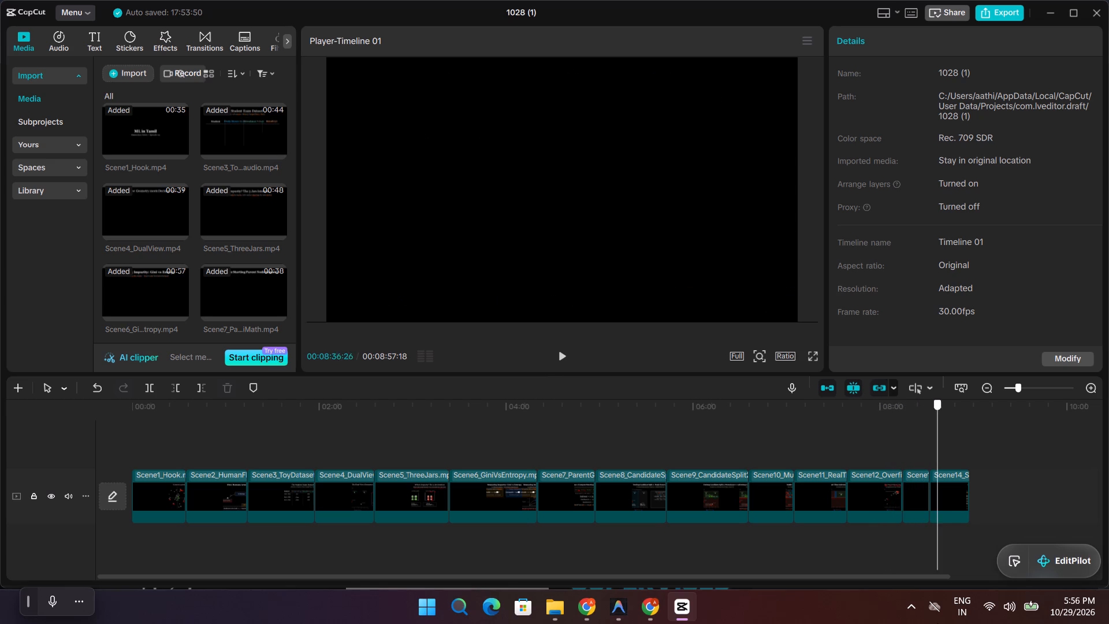
pyautogui.moveTo(937, 623); pyautogui.dragTo(713, 616)
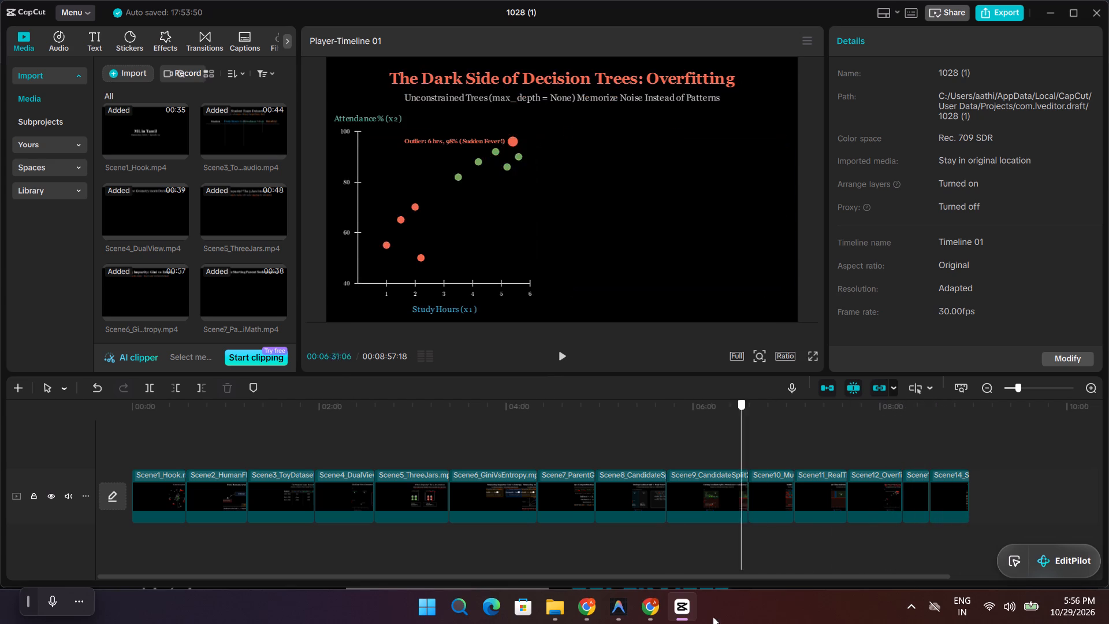
pyautogui.moveTo(713, 616); pyautogui.dragTo(128, 524)
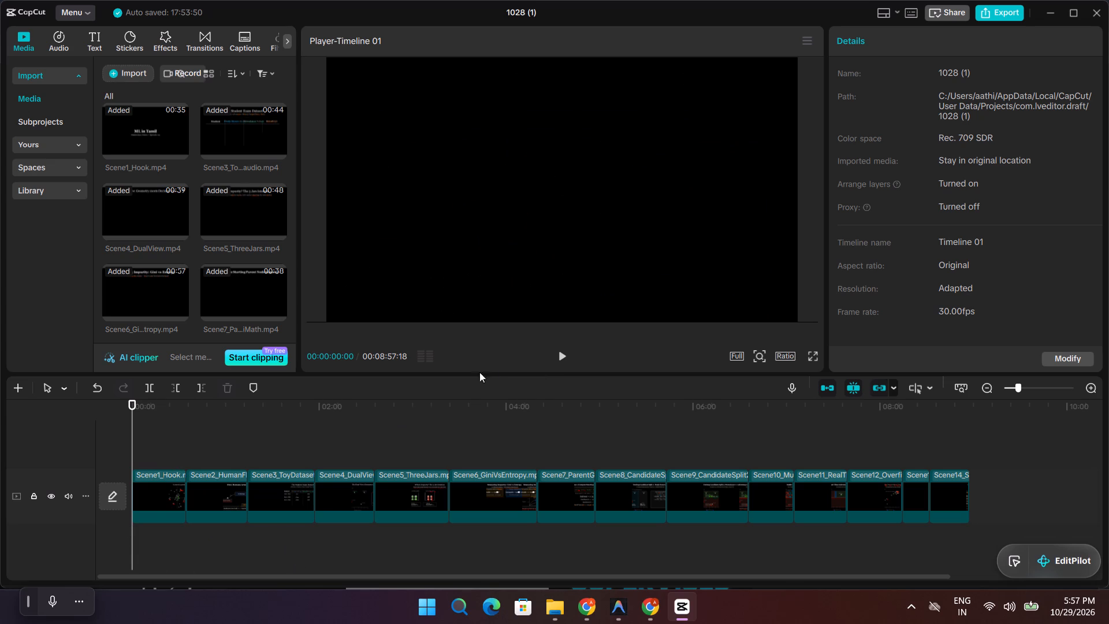
# Switch to Chrome, reload the ml_in_tamil Instagram reels page, and examine the reel covers and their view counts.
pyautogui.hotkey('alt', 'Tab')
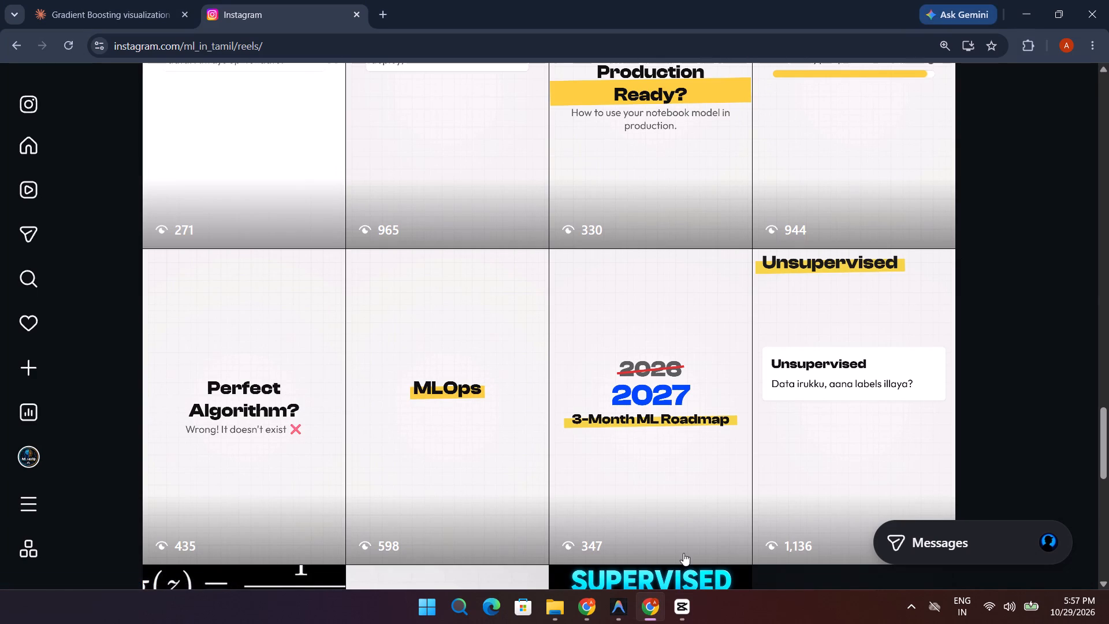
pyautogui.scroll(13, 497, 396)
pyautogui.scroll(12, 378, 397)
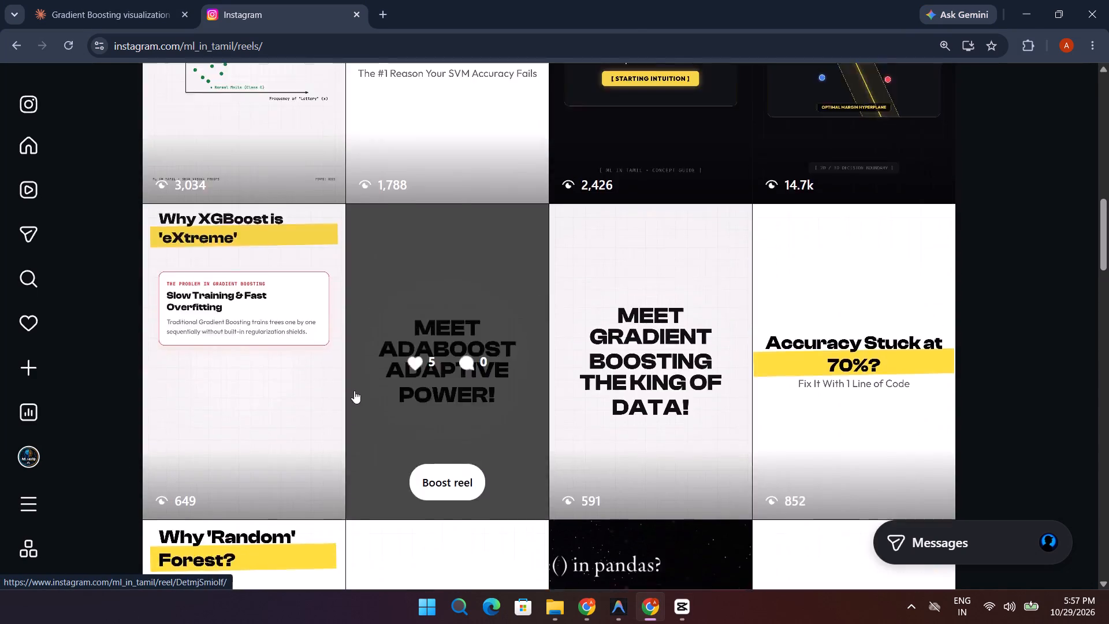
pyautogui.scroll(17, 354, 391)
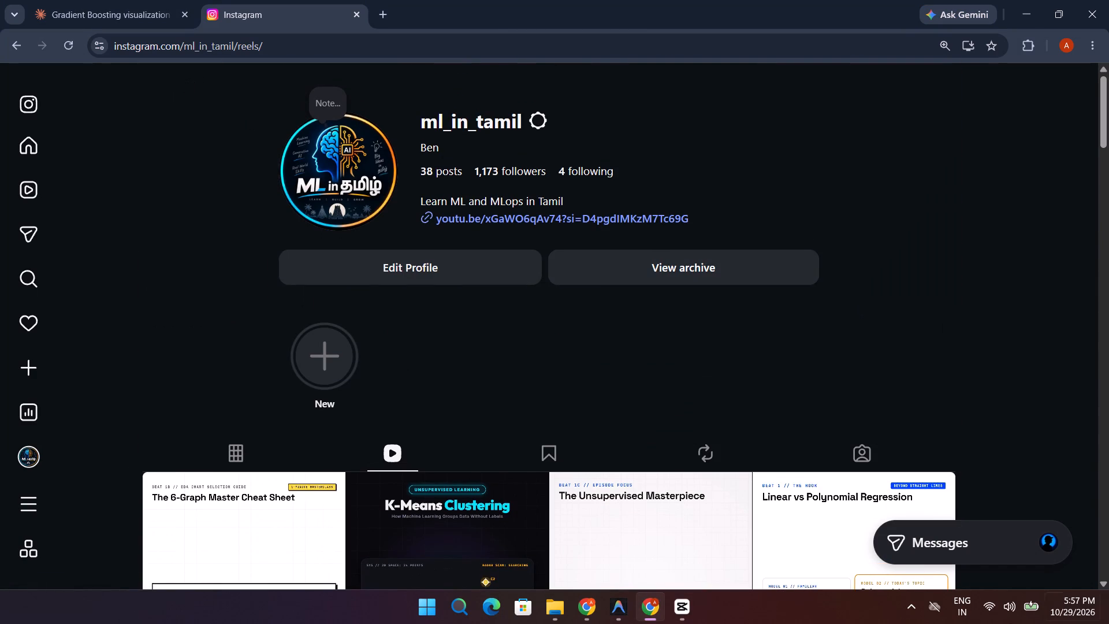
pyautogui.click(70, 53)
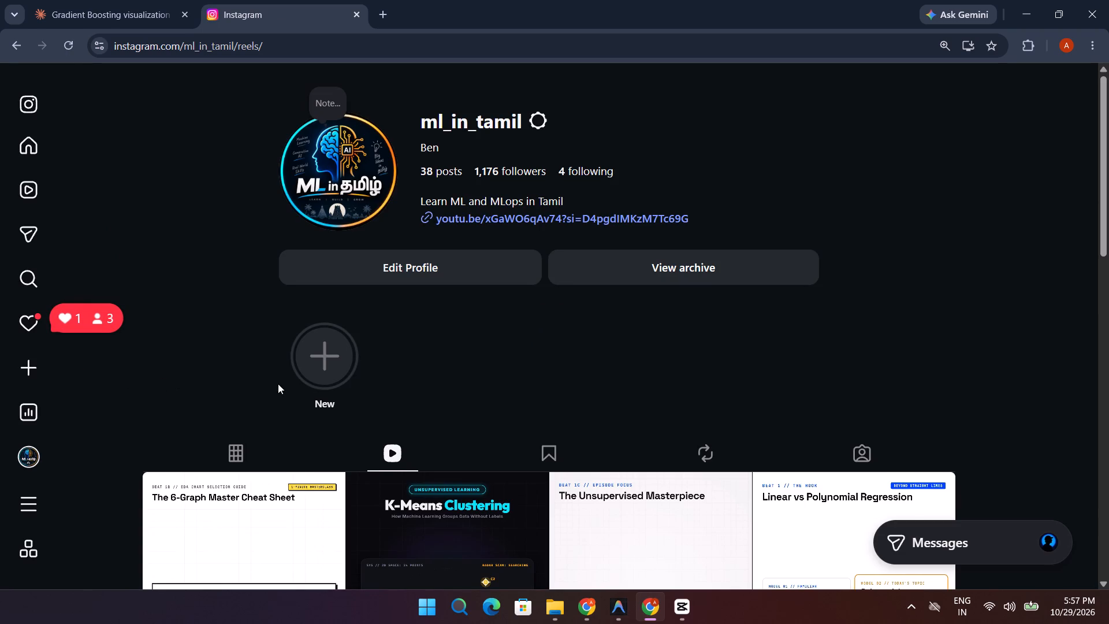
pyautogui.scroll(-4, 420, 440)
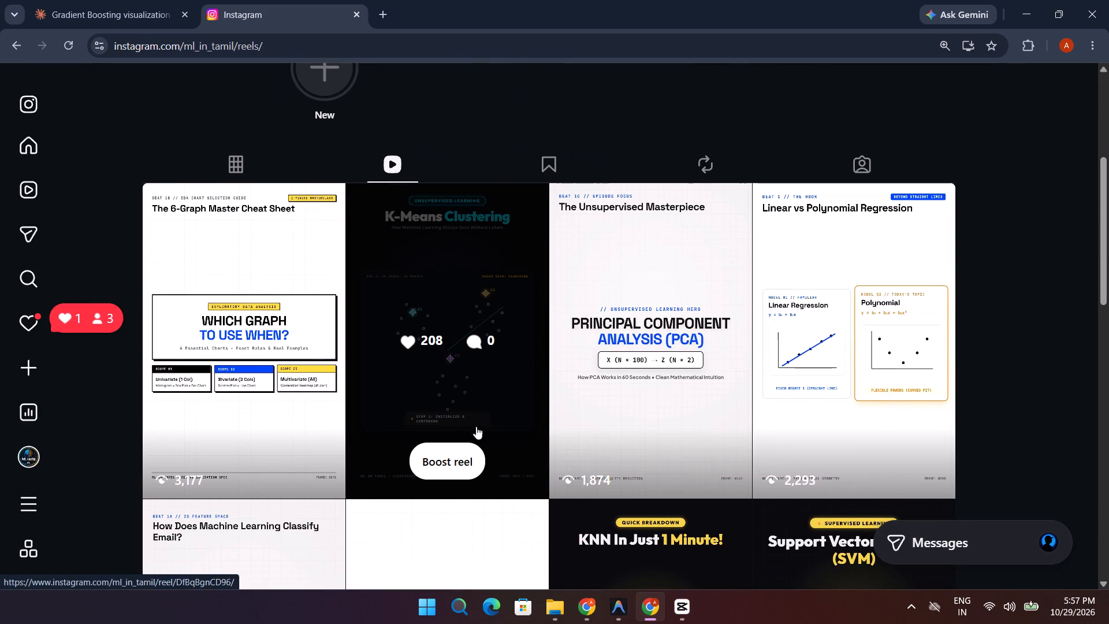
pyautogui.scroll(-7, 631, 428)
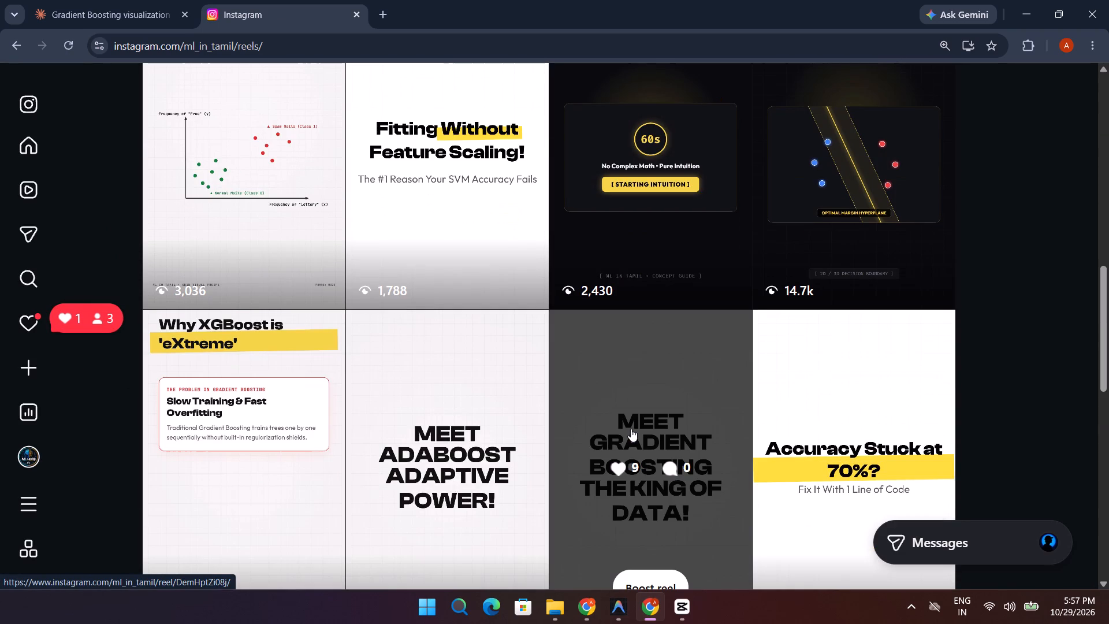
pyautogui.scroll(7, 630, 429)
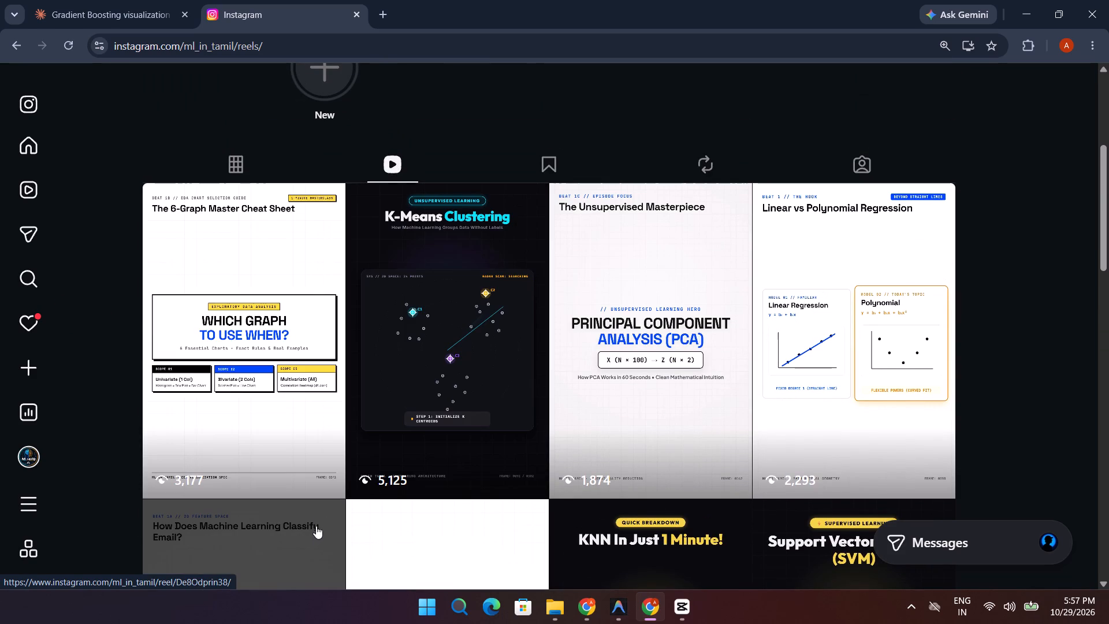
pyautogui.scroll(-7, 589, 456)
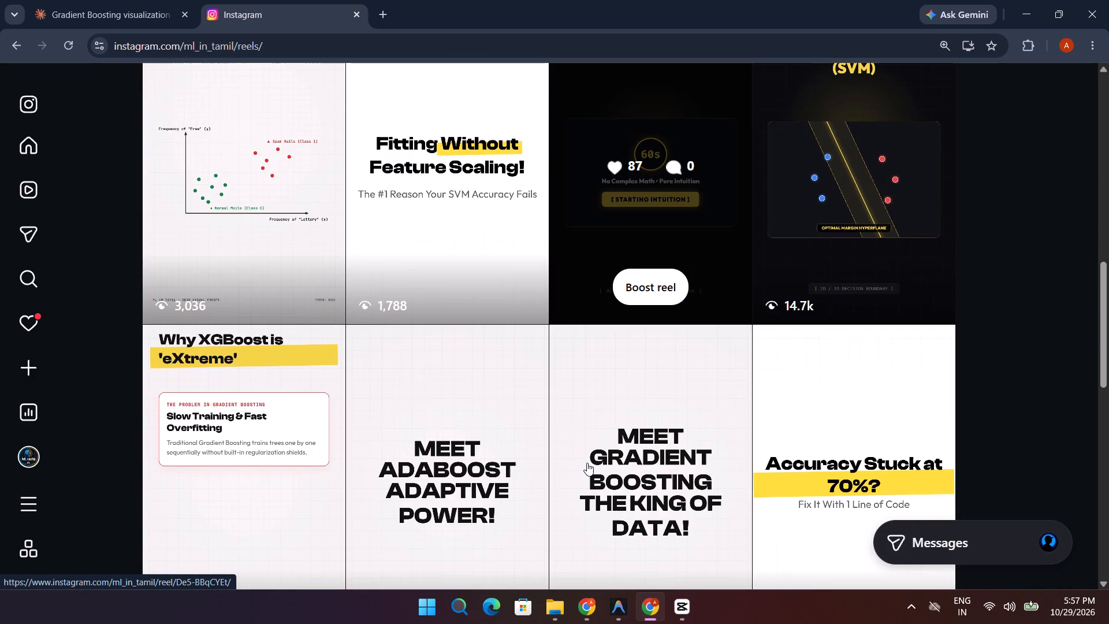
pyautogui.scroll(9, 579, 454)
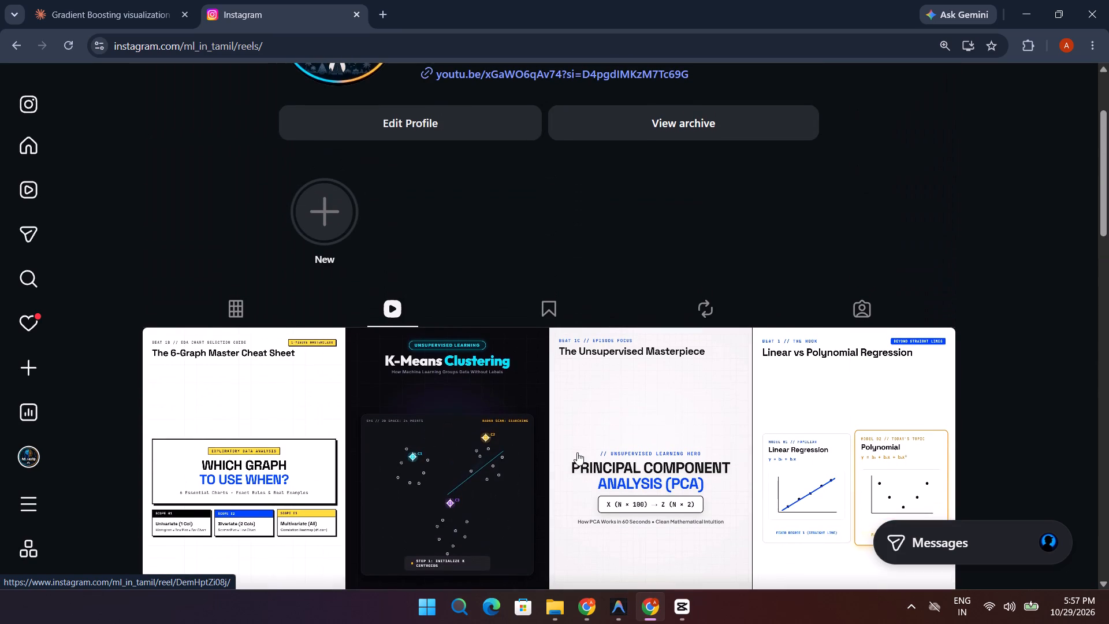
pyautogui.scroll(-1, 497, 432)
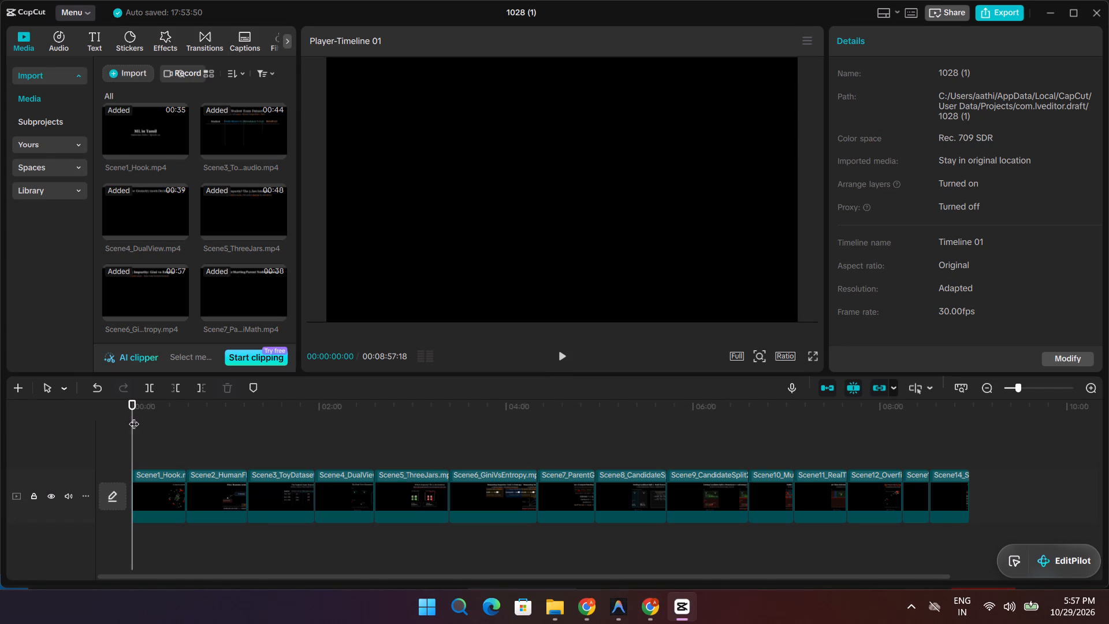
pyautogui.moveTo(134, 417); pyautogui.dragTo(362, 442)
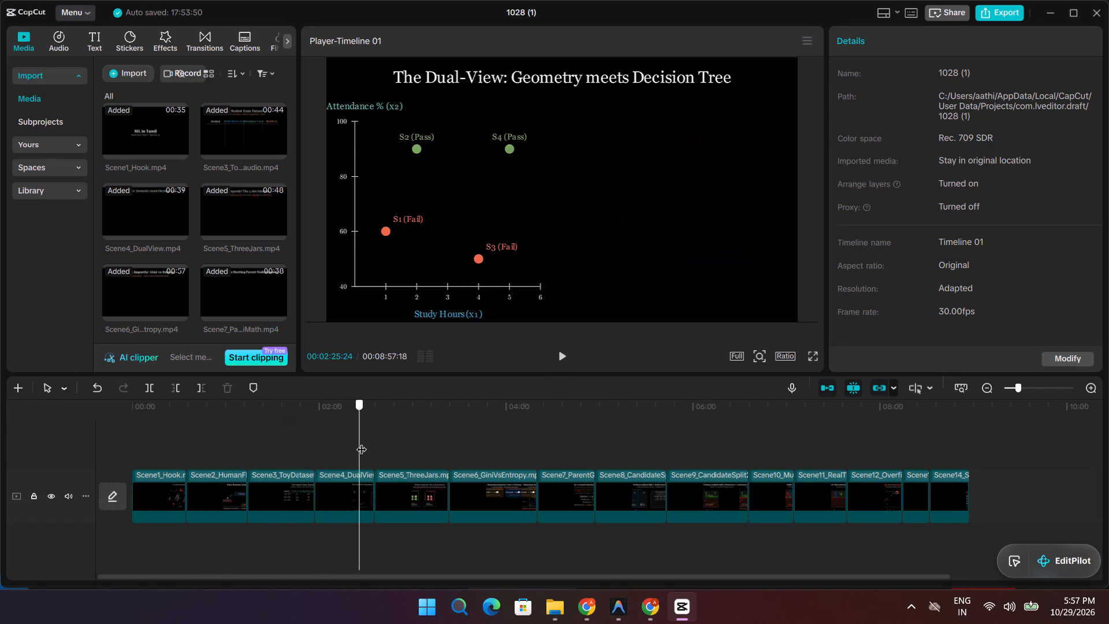
pyautogui.moveTo(362, 442); pyautogui.dragTo(404, 448)
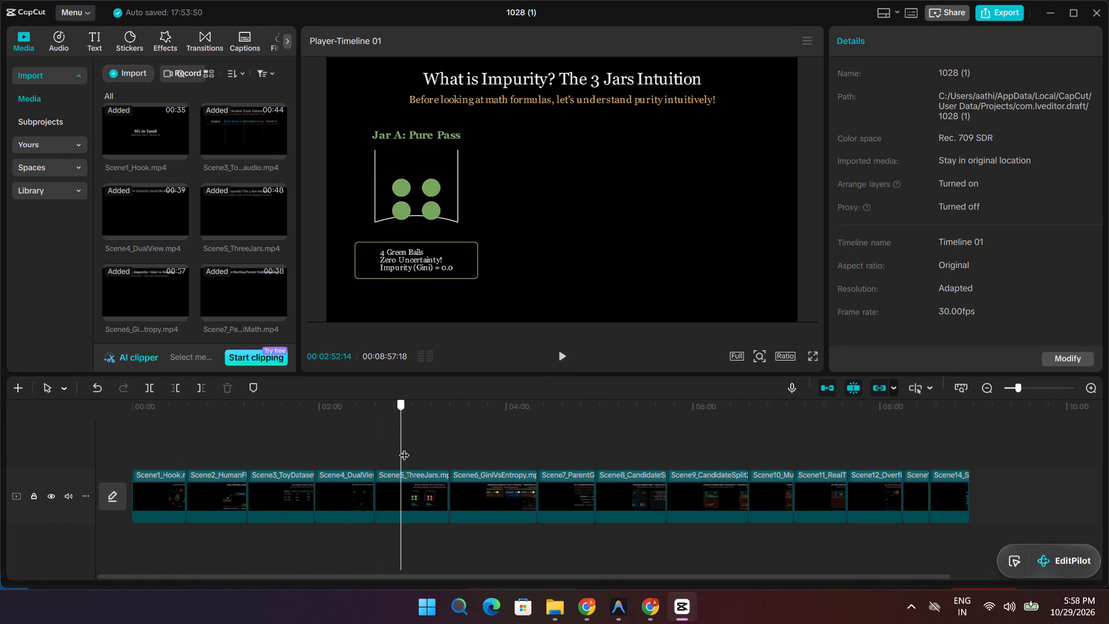
pyautogui.moveTo(404, 448); pyautogui.dragTo(463, 459)
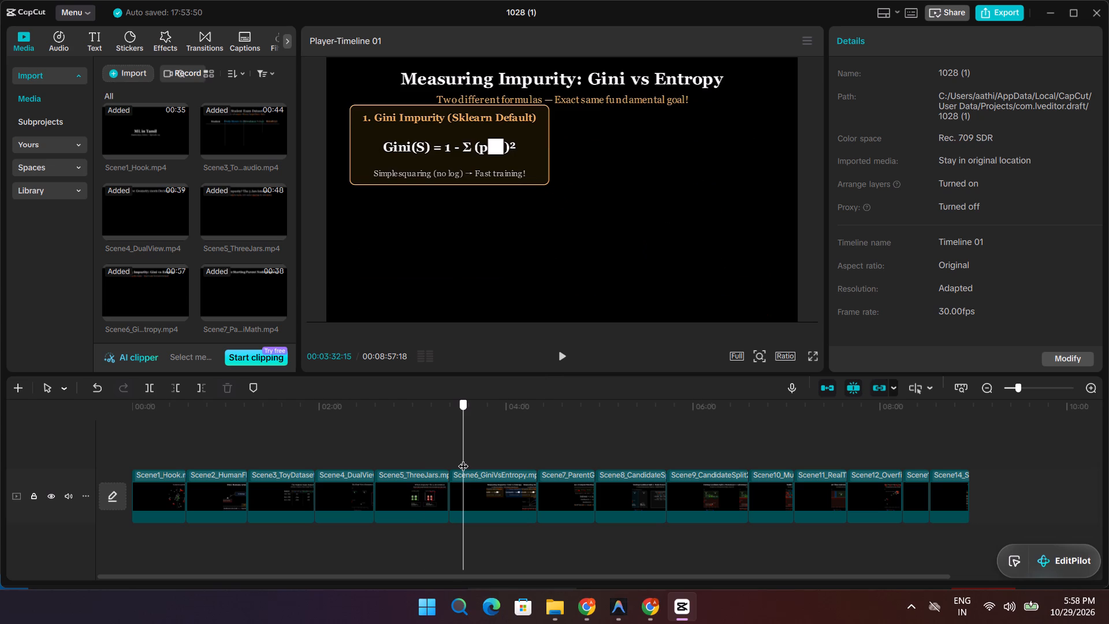
pyautogui.moveTo(463, 459); pyautogui.dragTo(463, 459)
pyautogui.press('space')
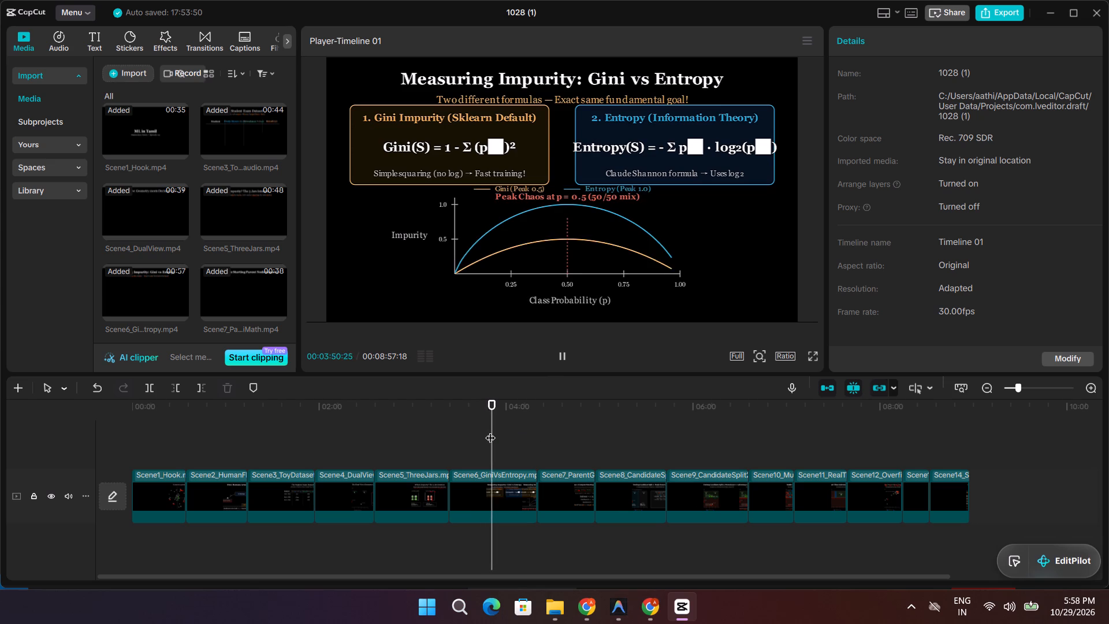
pyautogui.click(552, 355)
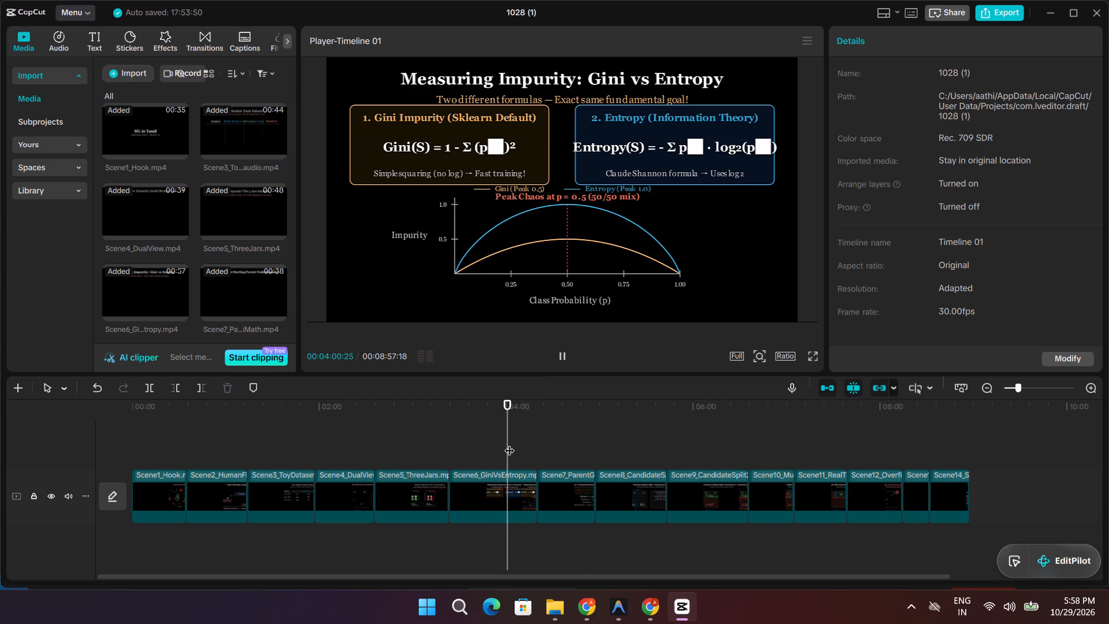
# Scrub back and forth through the last part of Scene6 to examine the interview tip banner below the impurity curves.
pyautogui.moveTo(509, 443); pyautogui.dragTo(516, 444)
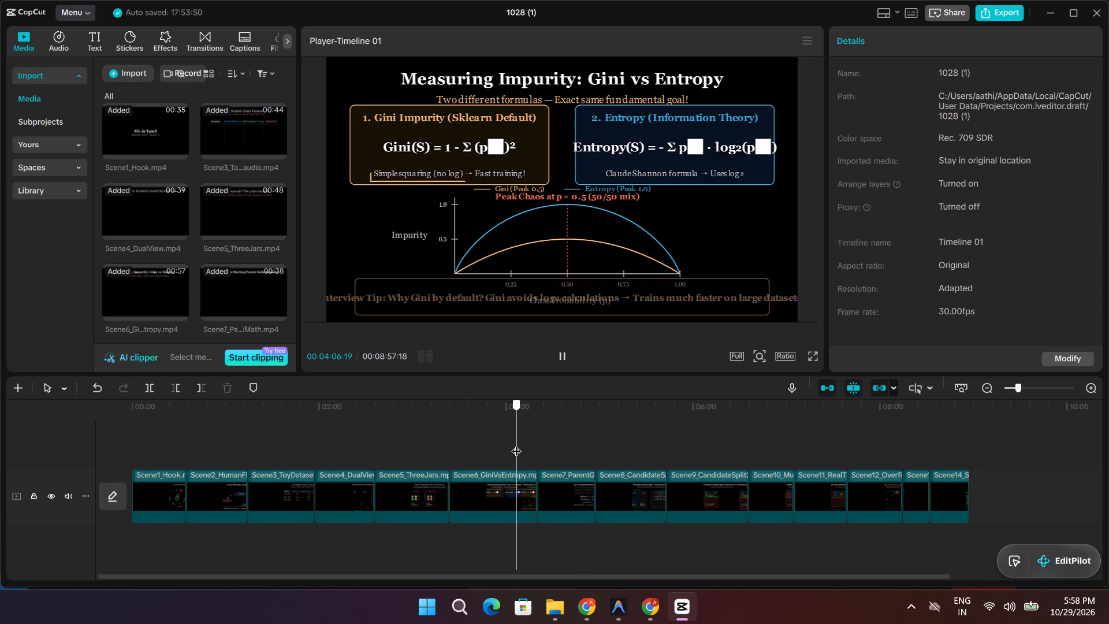
pyautogui.moveTo(516, 444); pyautogui.dragTo(518, 444)
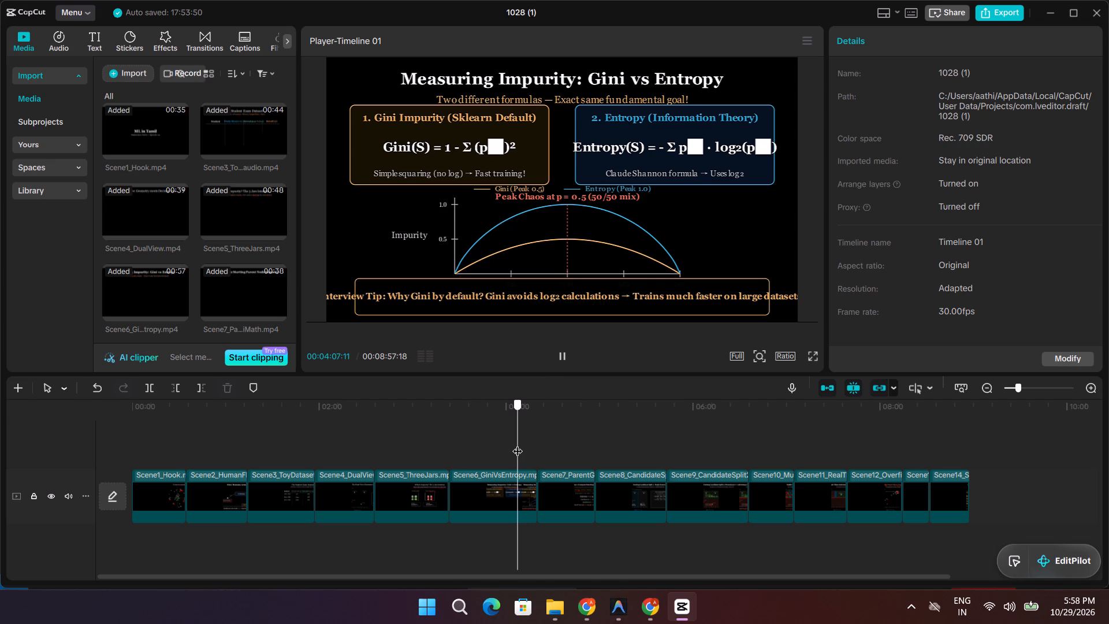
pyautogui.moveTo(518, 444); pyautogui.dragTo(519, 444)
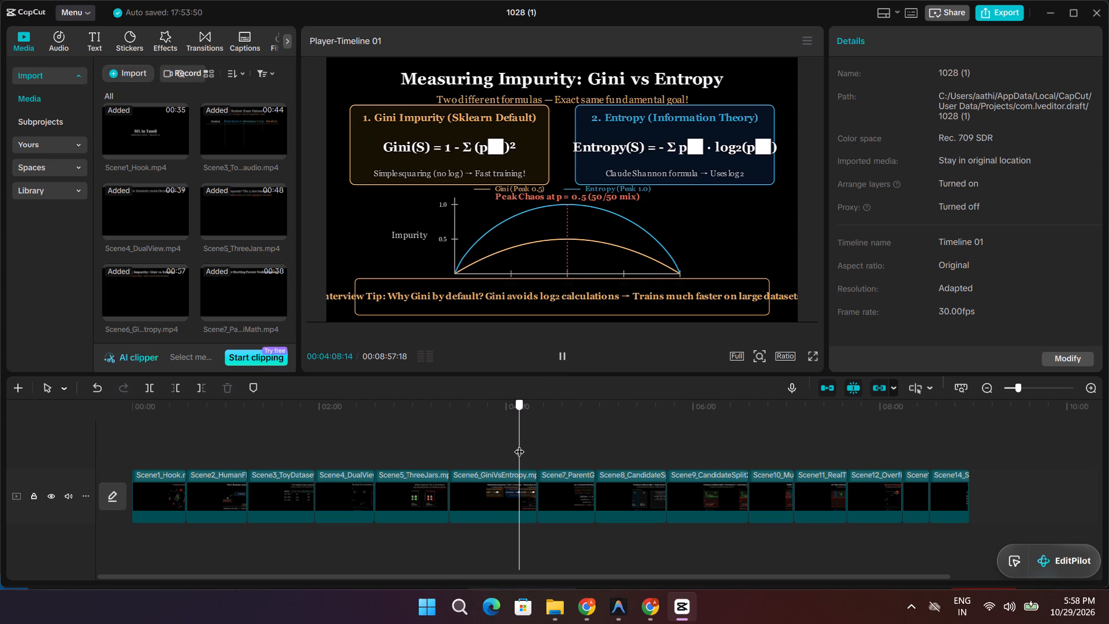
pyautogui.moveTo(519, 444); pyautogui.dragTo(519, 445)
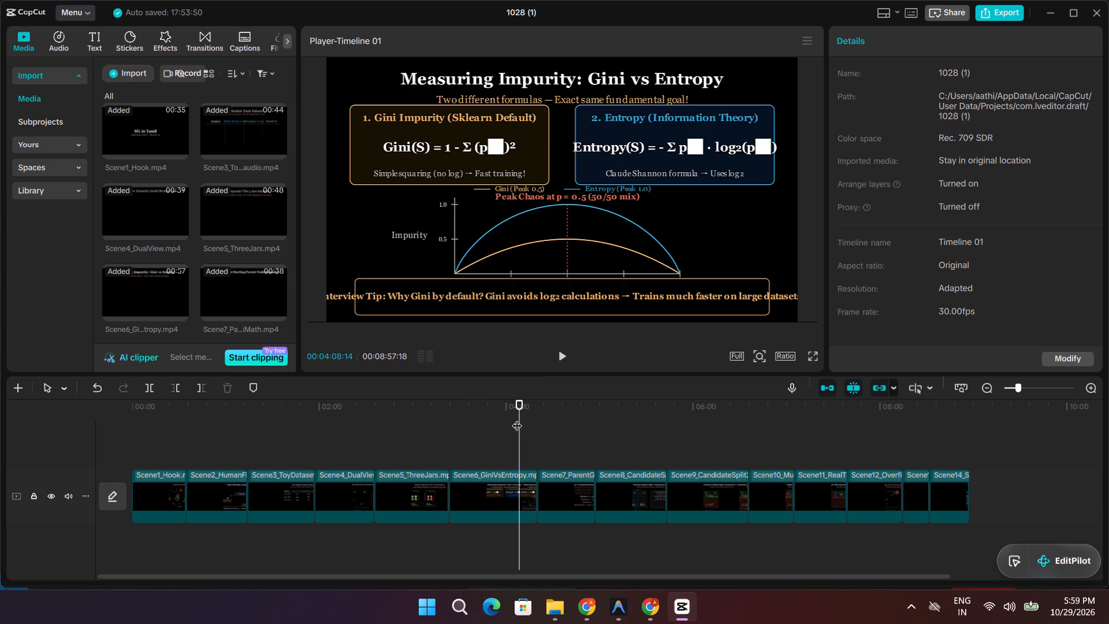
pyautogui.click(520, 418)
pyautogui.moveTo(522, 419); pyautogui.dragTo(526, 421)
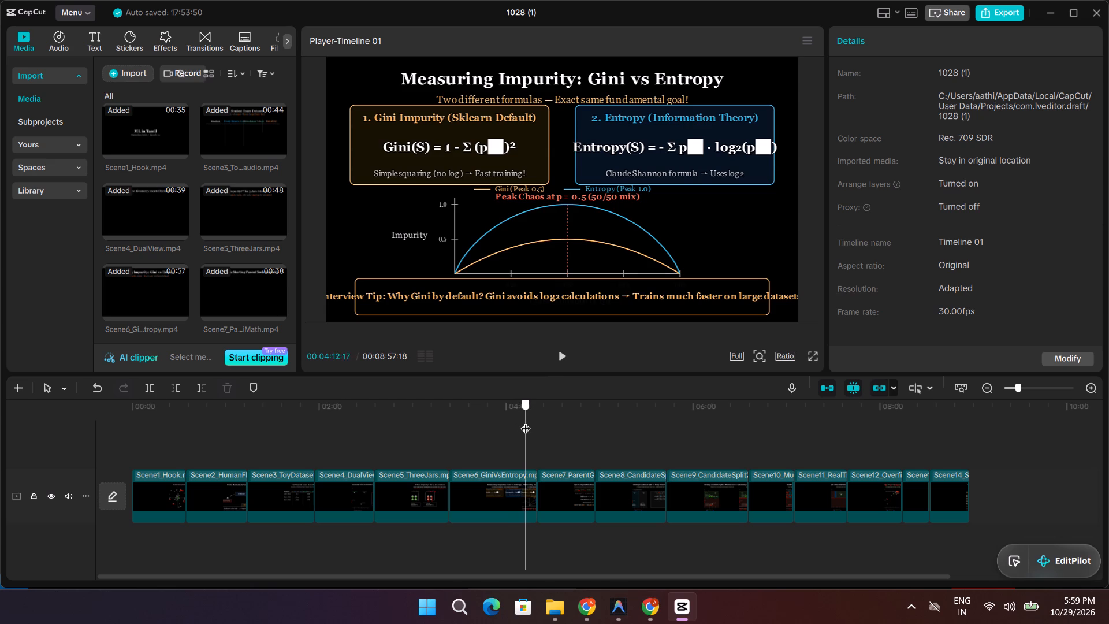
pyautogui.moveTo(526, 421); pyautogui.dragTo(531, 423)
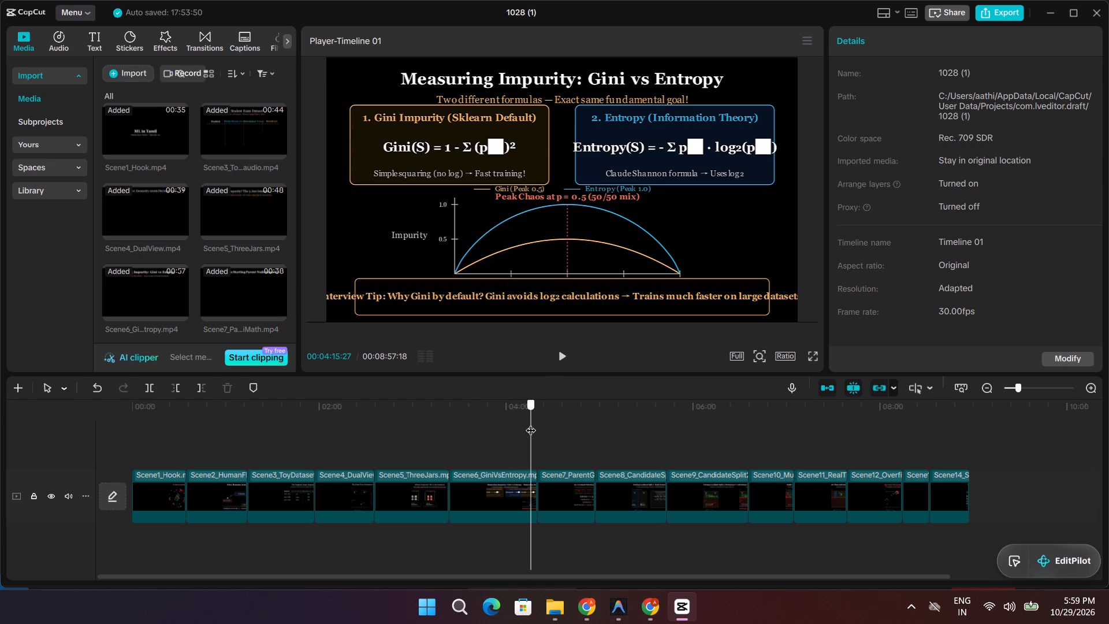
pyautogui.moveTo(531, 423); pyautogui.dragTo(520, 425)
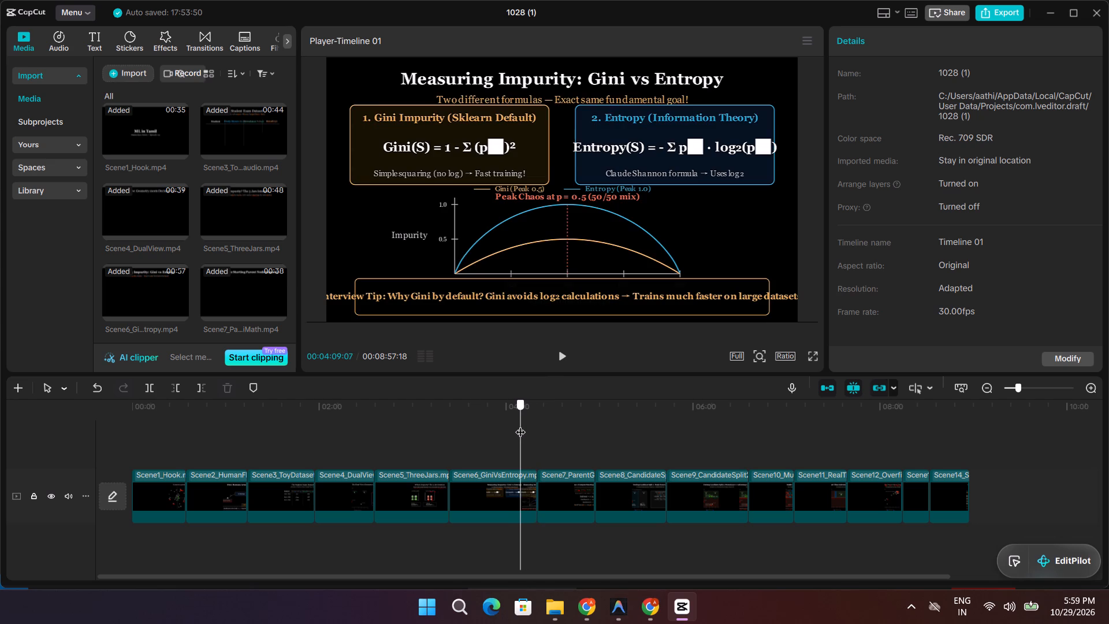
pyautogui.moveTo(520, 425); pyautogui.dragTo(526, 426)
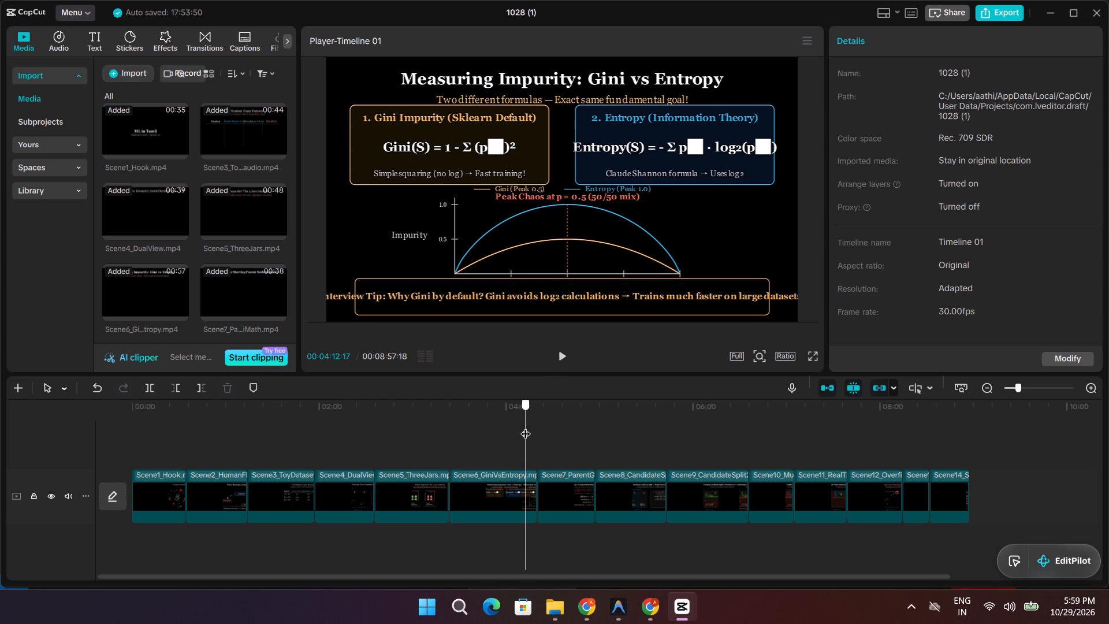
pyautogui.moveTo(526, 426); pyautogui.dragTo(523, 426)
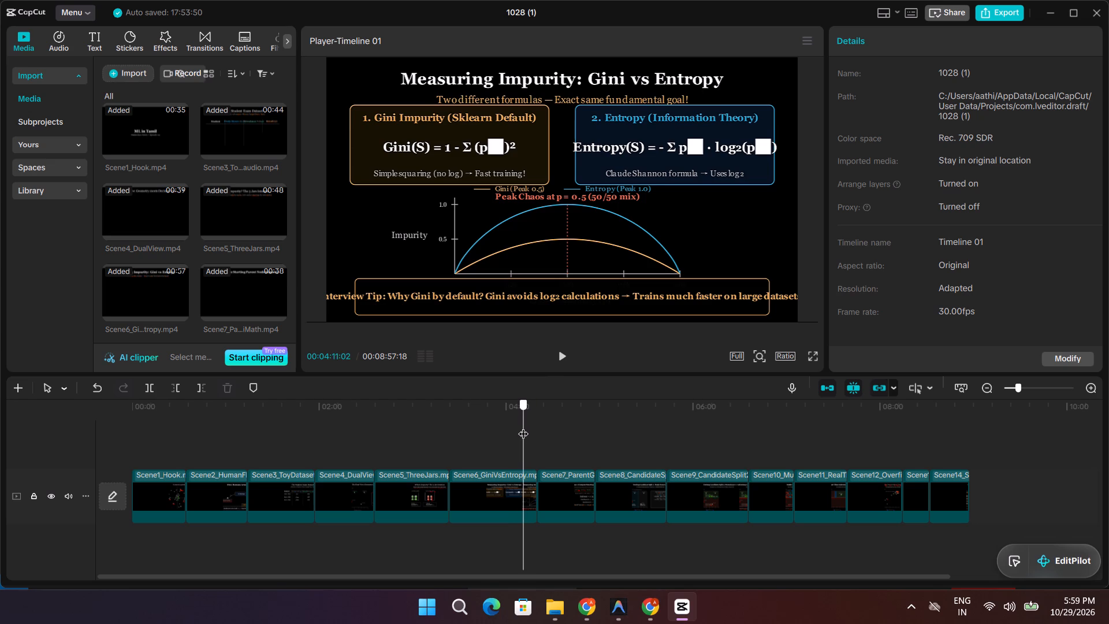
# Go back to the start of Scene5 and scrub forward through the three jars up to the Decision Tree Goal banner.
pyautogui.moveTo(523, 426); pyautogui.dragTo(386, 432)
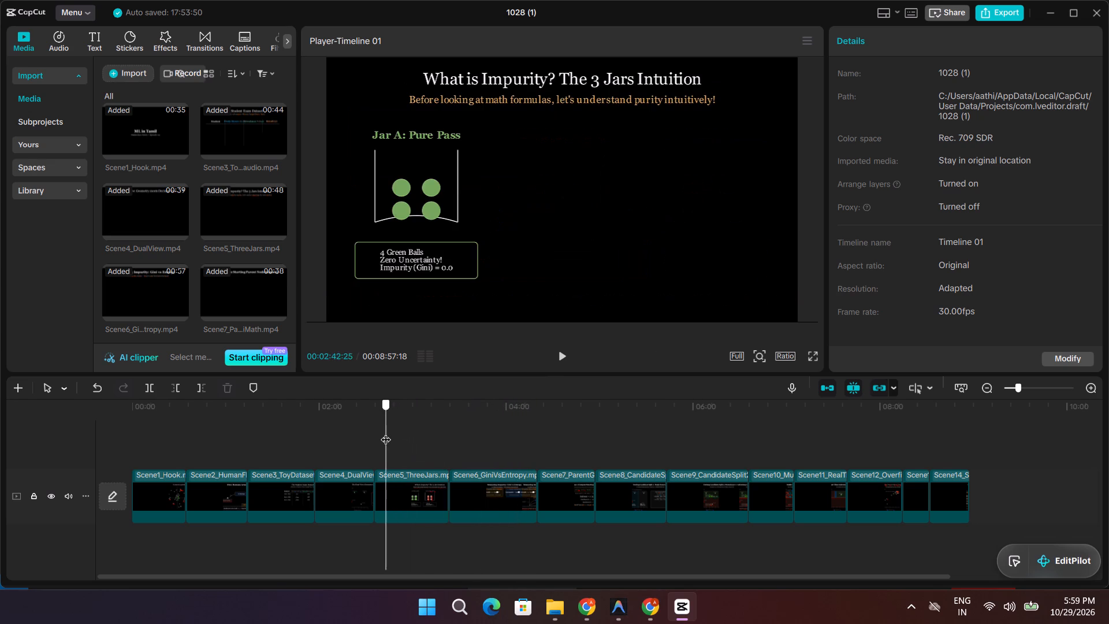
pyautogui.moveTo(386, 432); pyautogui.dragTo(394, 433)
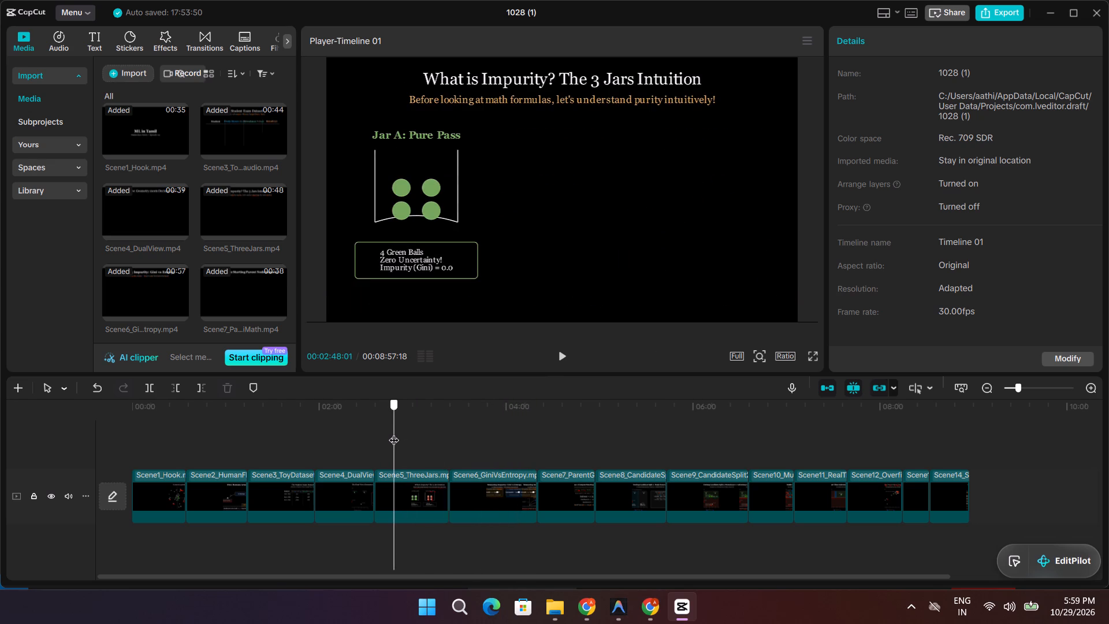
pyautogui.moveTo(394, 433); pyautogui.dragTo(399, 433)
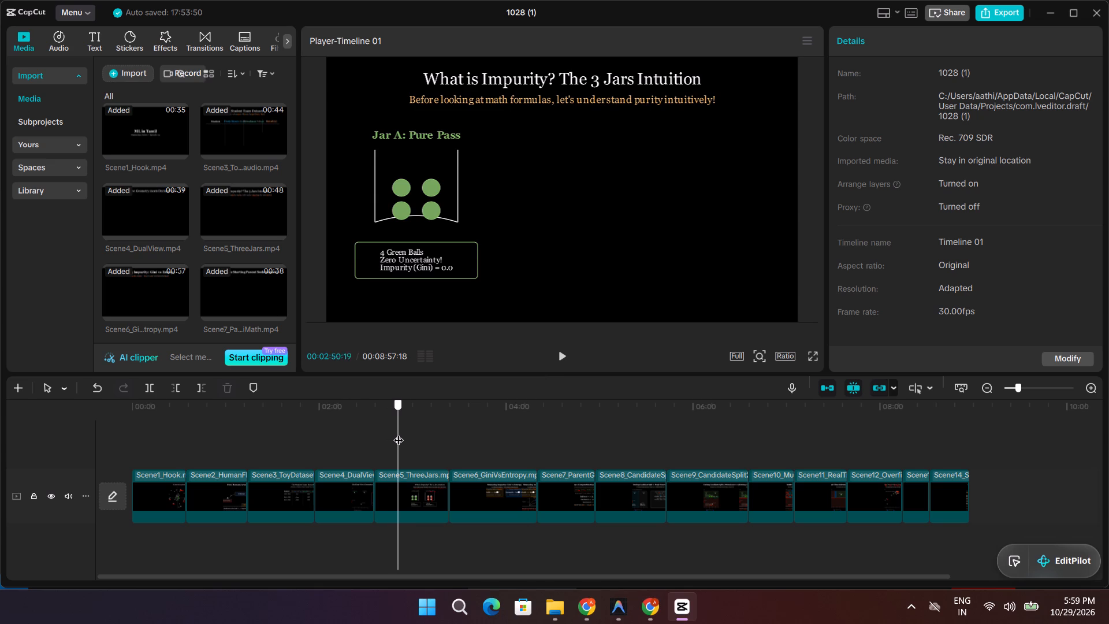
pyautogui.moveTo(399, 433); pyautogui.dragTo(412, 439)
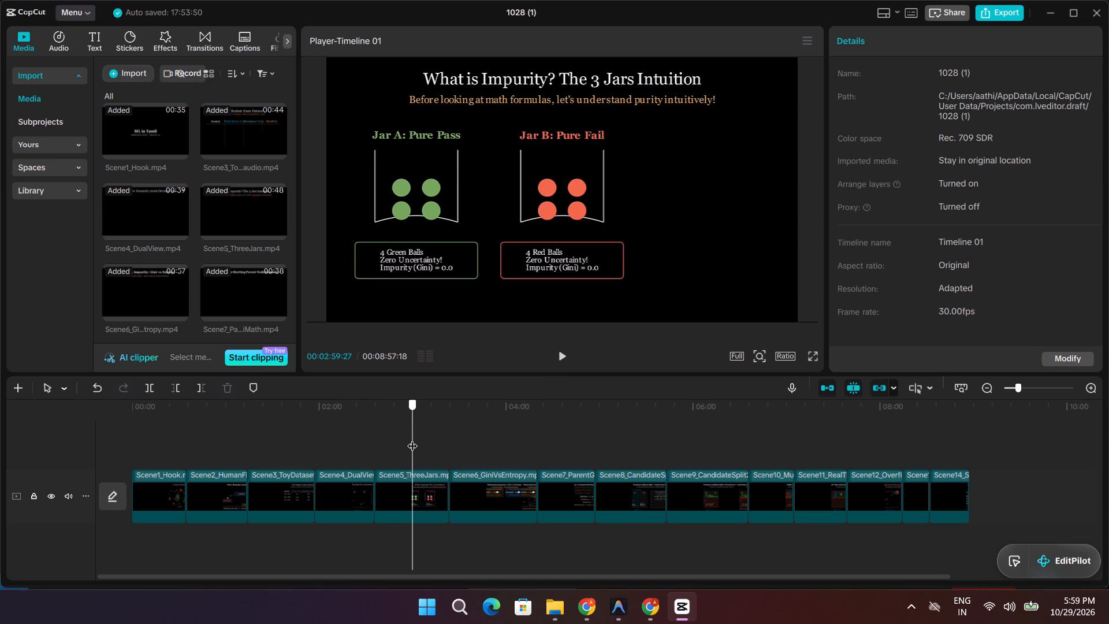
pyautogui.moveTo(412, 439); pyautogui.dragTo(419, 439)
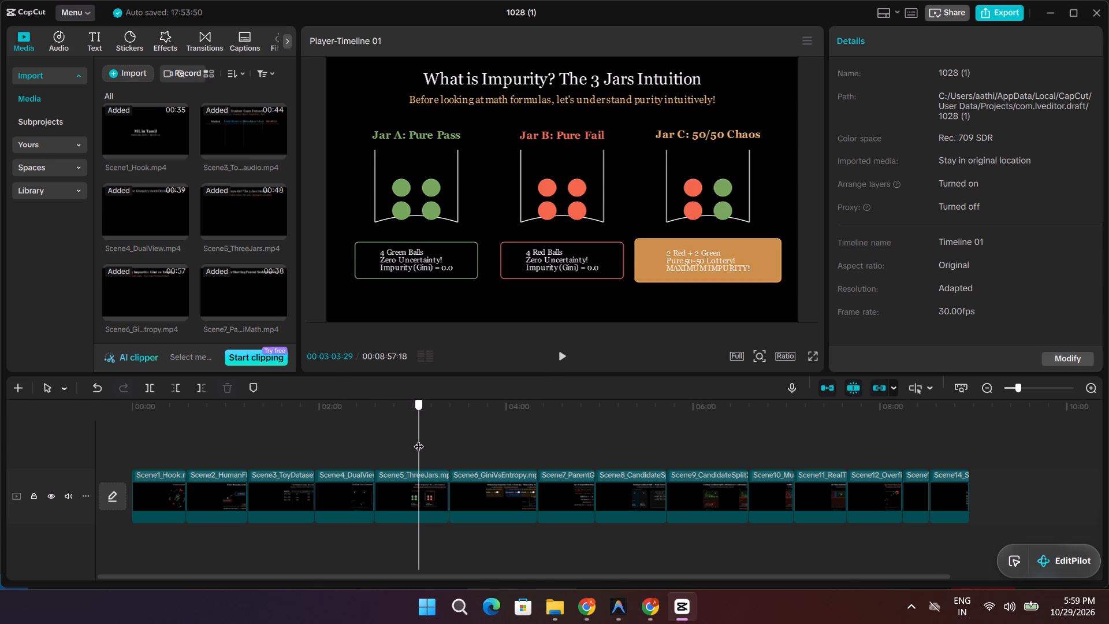
pyautogui.moveTo(419, 439); pyautogui.dragTo(431, 439)
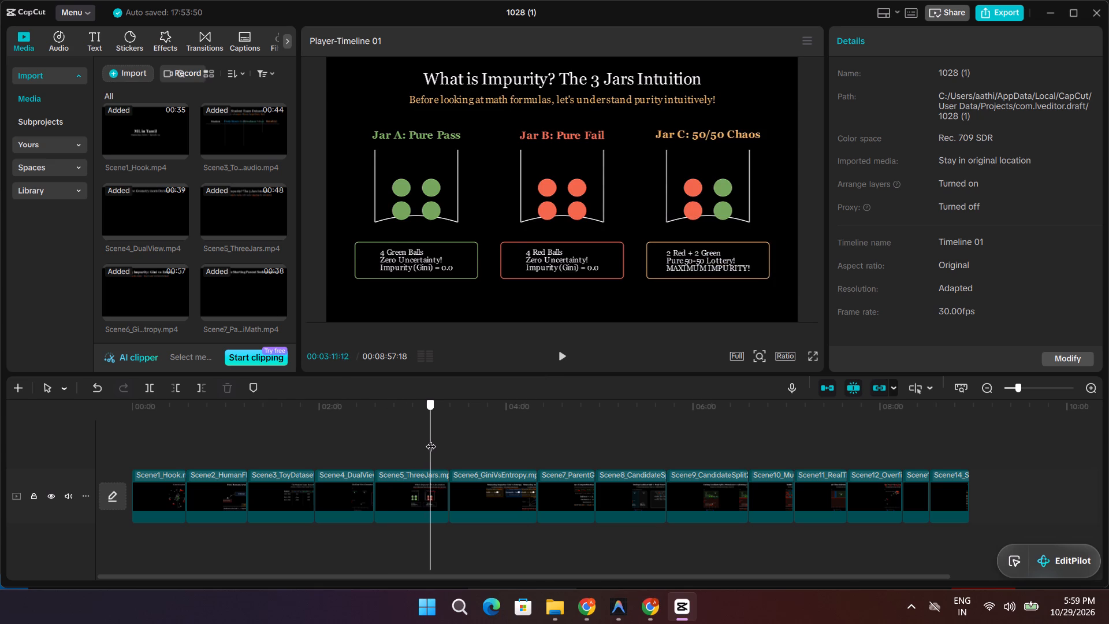
pyautogui.moveTo(431, 439); pyautogui.dragTo(438, 441)
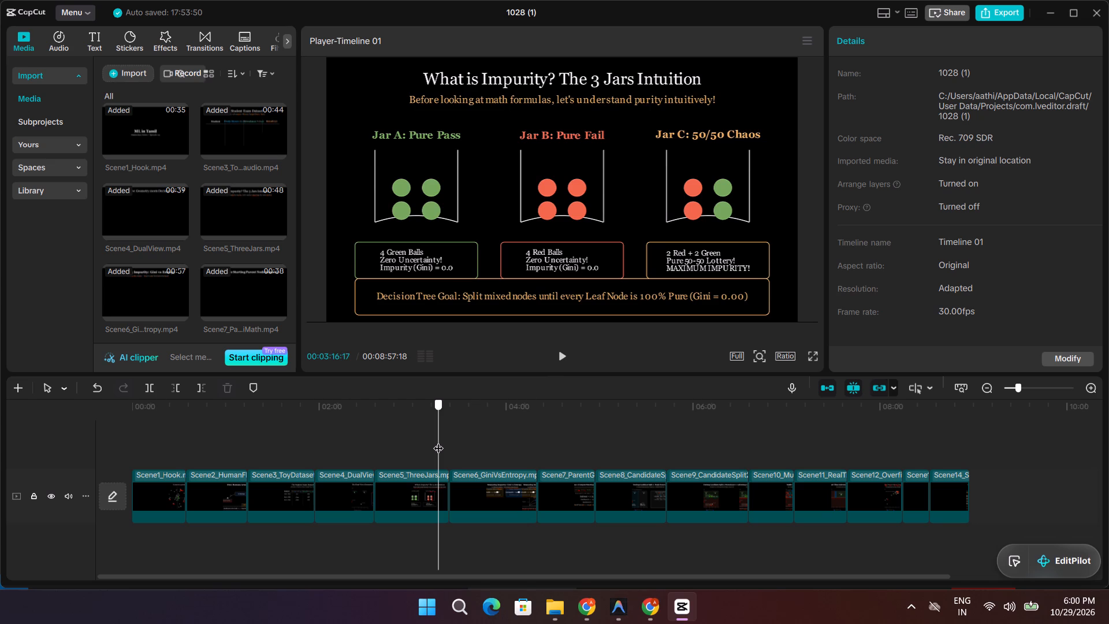
# Scrub back and forth over the end of Scene5 to check where the three jars give way to Scene6.
pyautogui.moveTo(438, 441); pyautogui.dragTo(441, 441)
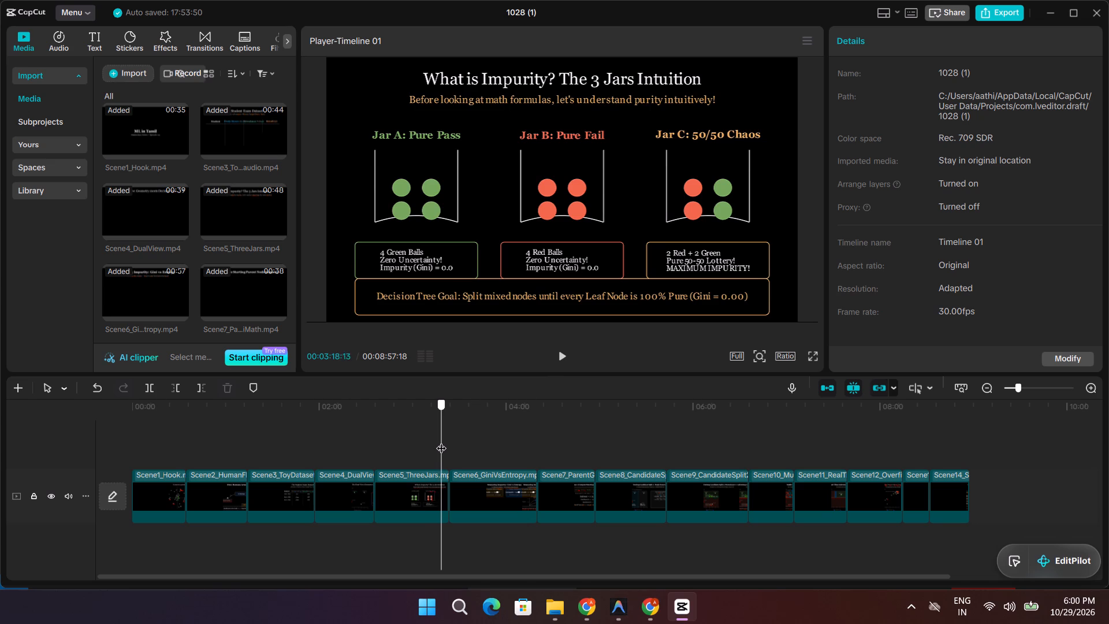
pyautogui.moveTo(441, 441); pyautogui.dragTo(445, 441)
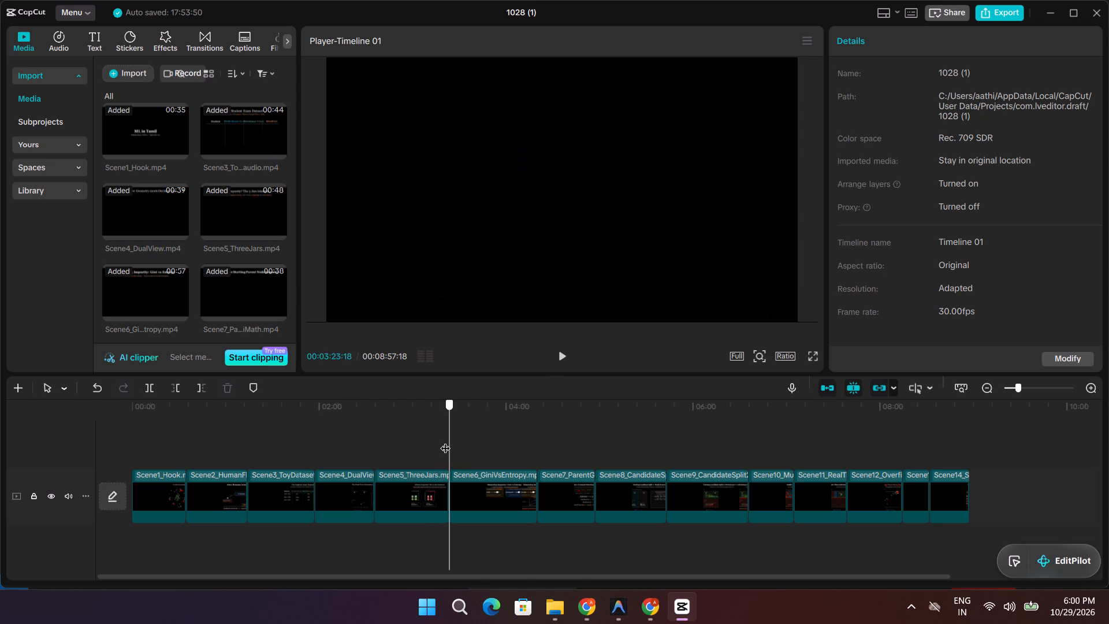
pyautogui.moveTo(445, 441); pyautogui.dragTo(438, 441)
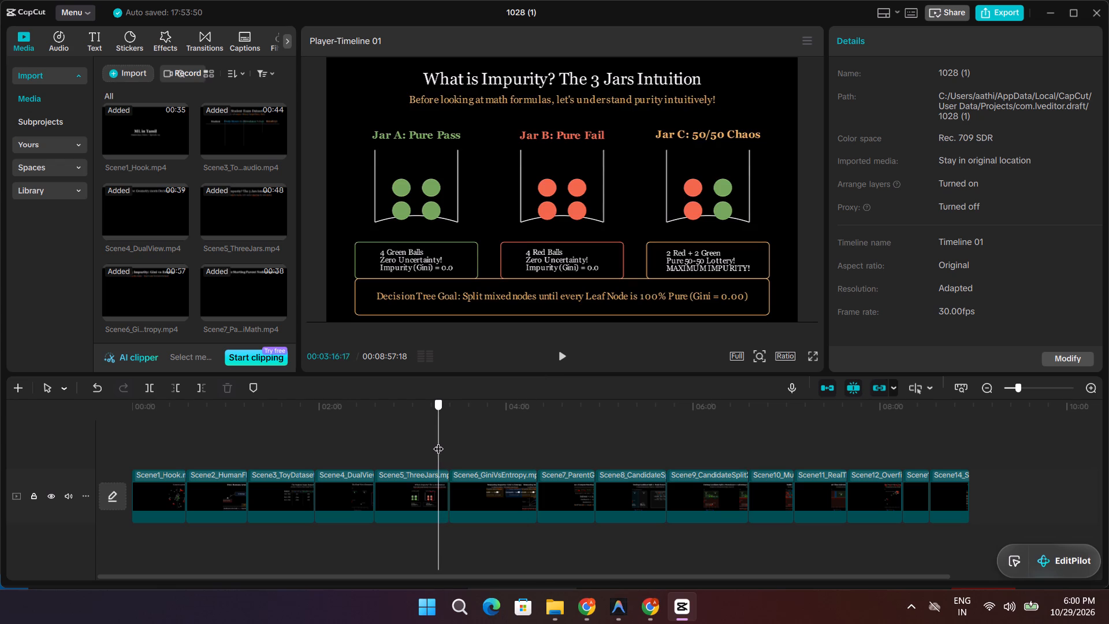
pyautogui.moveTo(438, 441); pyautogui.dragTo(445, 444)
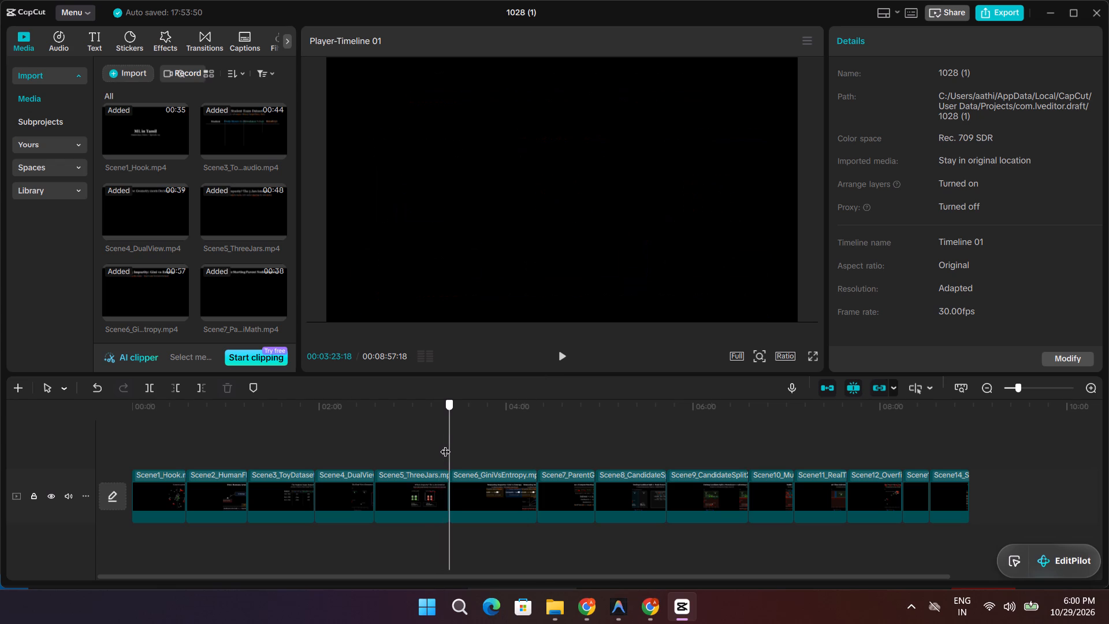
# Scrub forward through Scene6 to examine the Gini formula, the Entropy formula, the impurity curves and the interview tip banner in turn.
pyautogui.moveTo(445, 444); pyautogui.dragTo(459, 450)
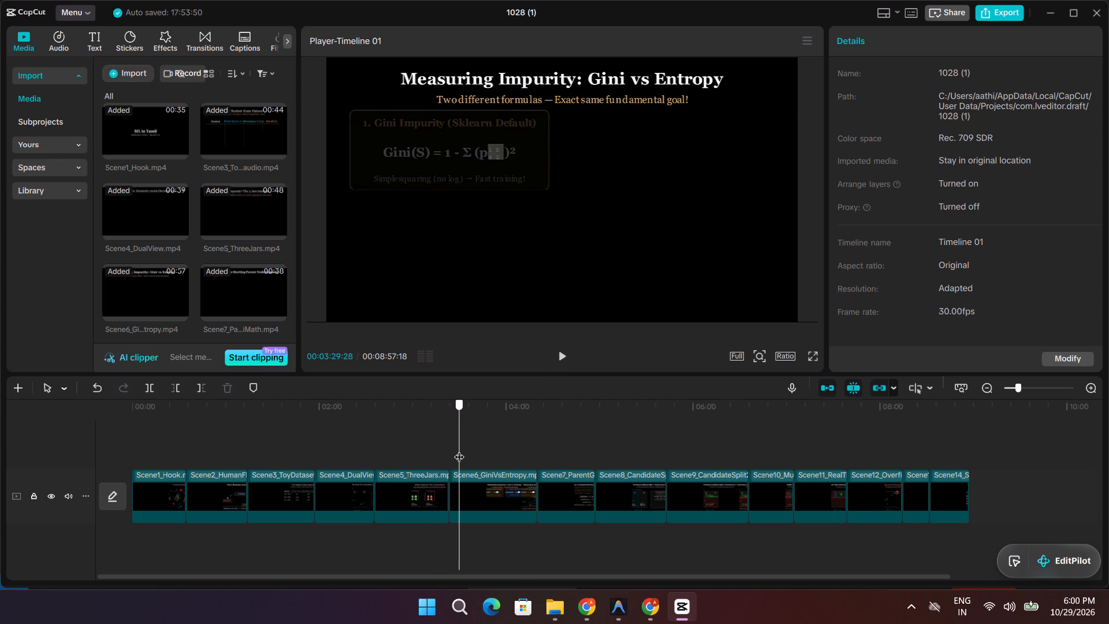
pyautogui.moveTo(459, 450); pyautogui.dragTo(463, 453)
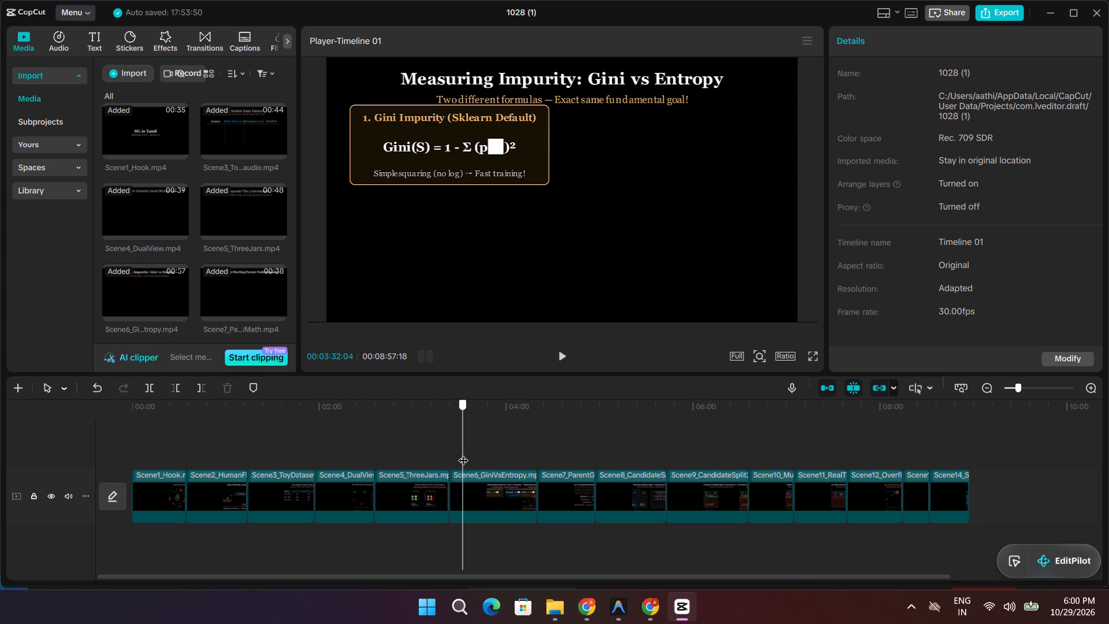
pyautogui.moveTo(463, 453); pyautogui.dragTo(474, 460)
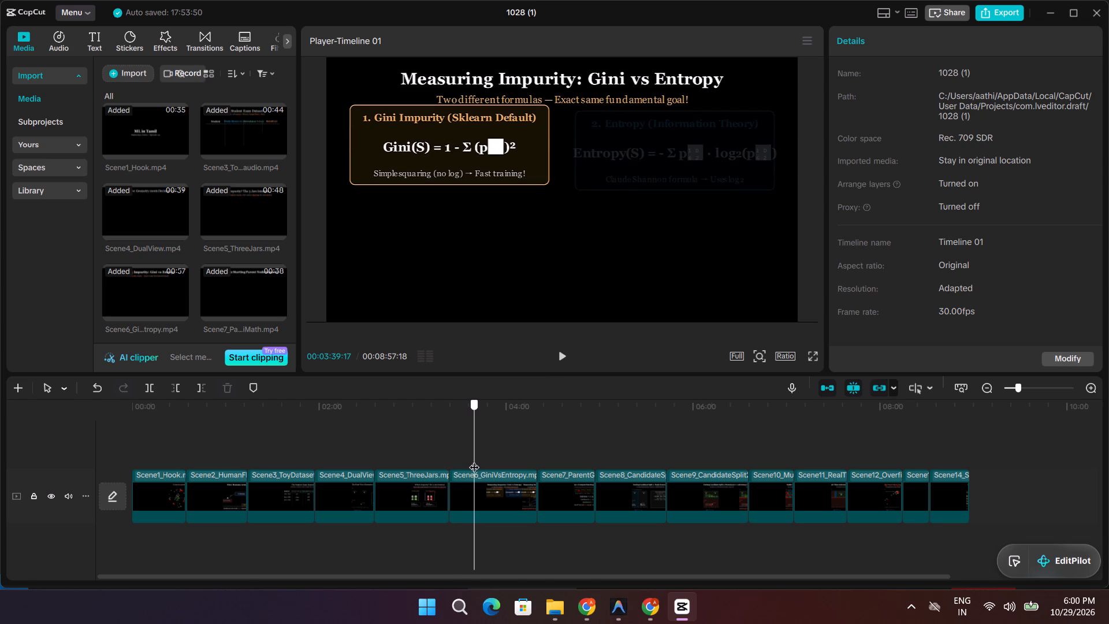
pyautogui.moveTo(474, 460); pyautogui.dragTo(471, 462)
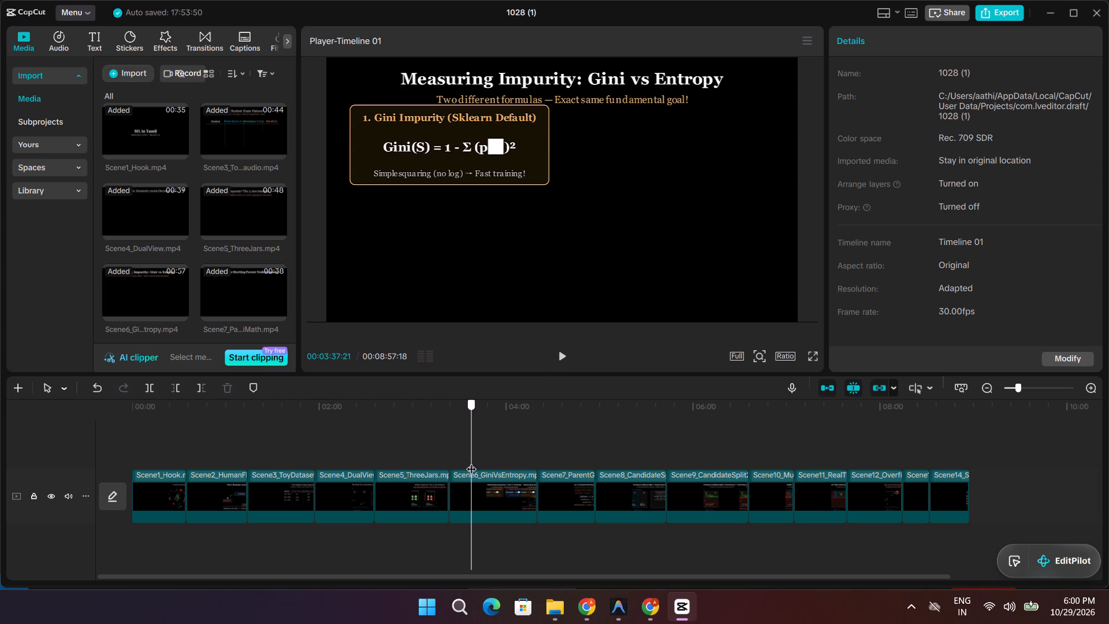
pyautogui.moveTo(471, 462); pyautogui.dragTo(470, 463)
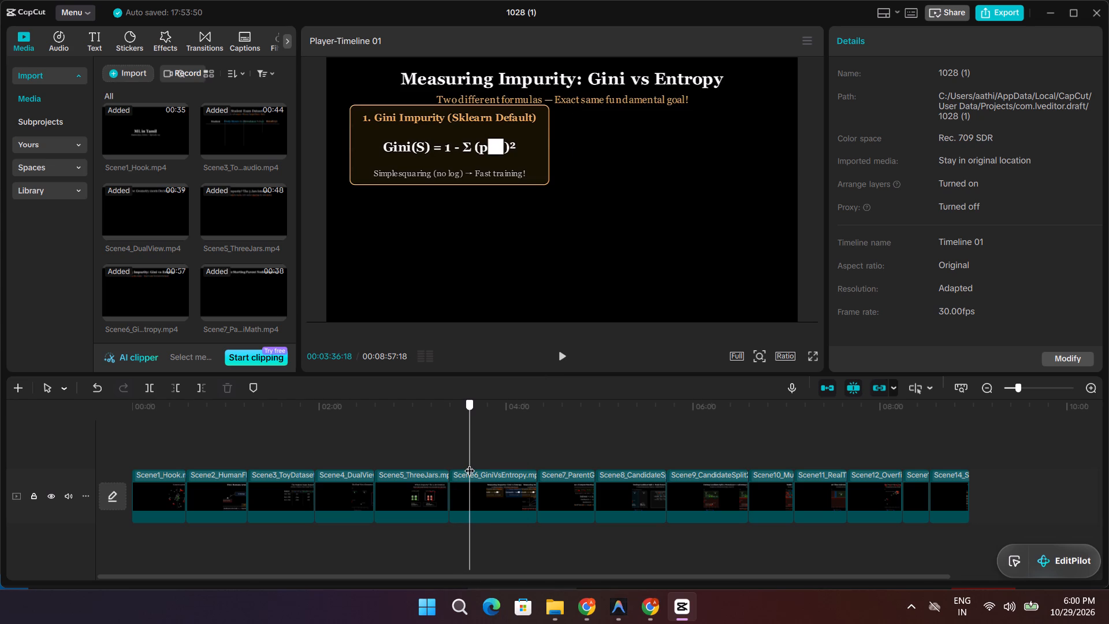
pyautogui.moveTo(470, 463); pyautogui.dragTo(482, 469)
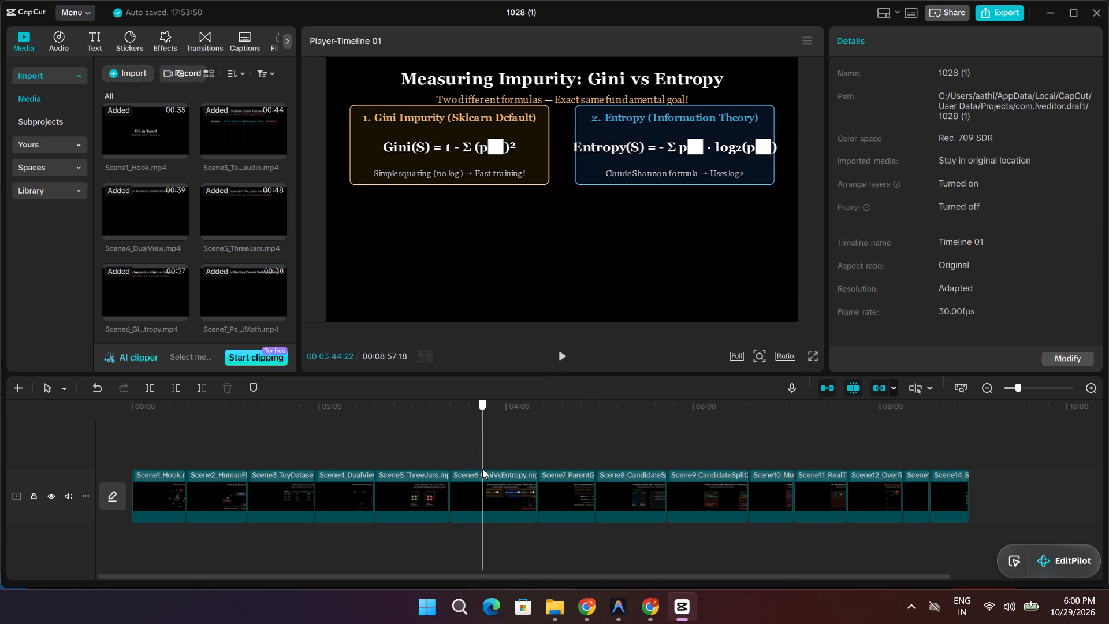
pyautogui.moveTo(482, 469); pyautogui.dragTo(485, 473)
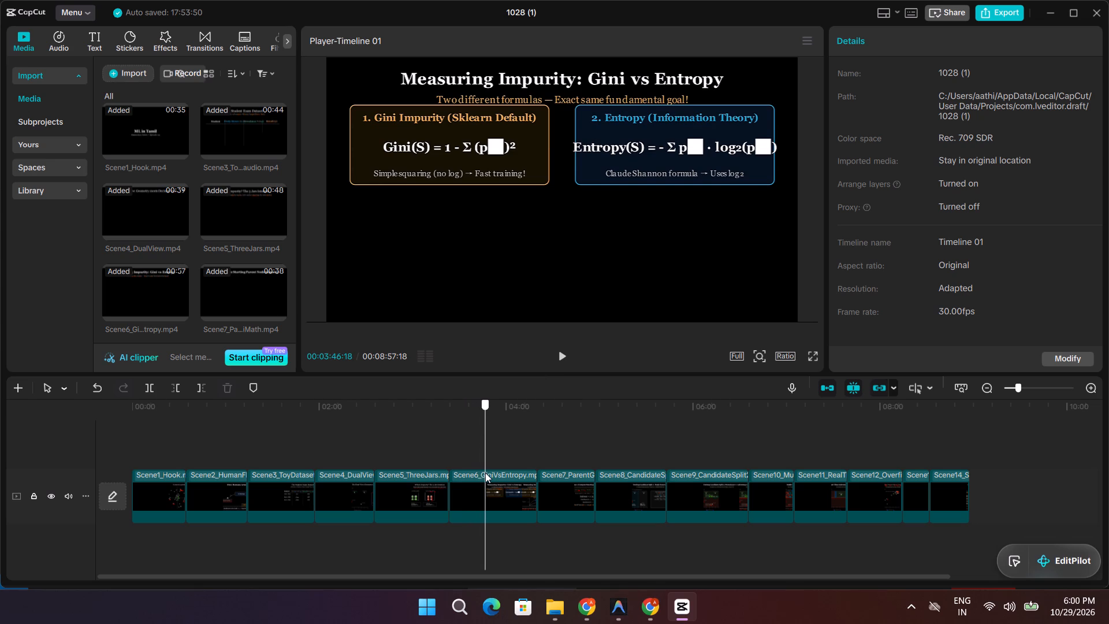
pyautogui.moveTo(485, 473); pyautogui.dragTo(493, 485)
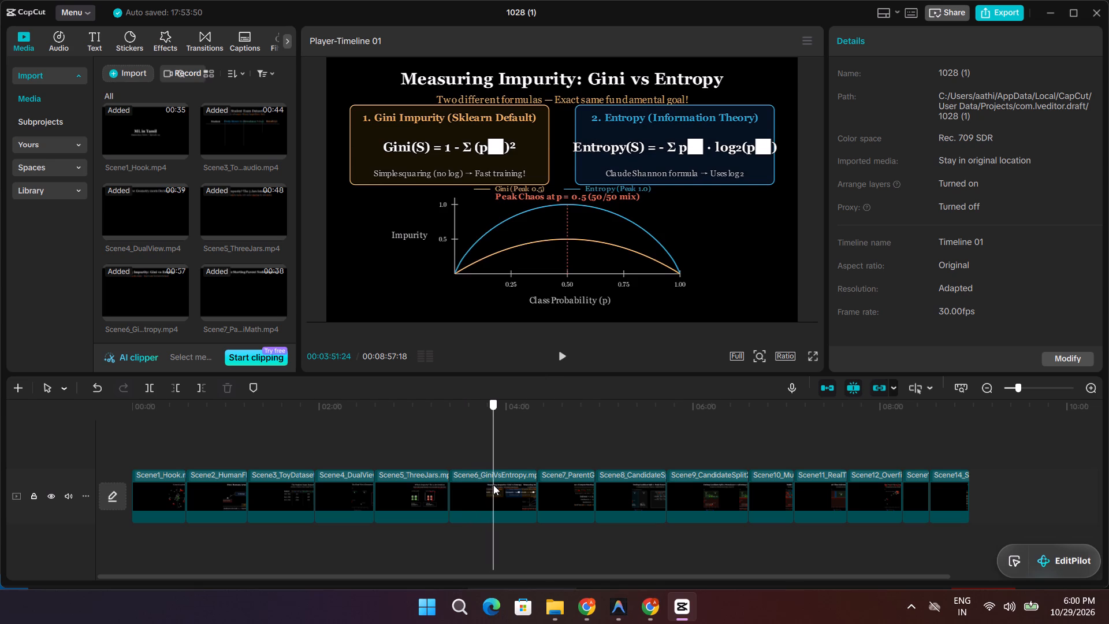
pyautogui.moveTo(493, 485); pyautogui.dragTo(511, 504)
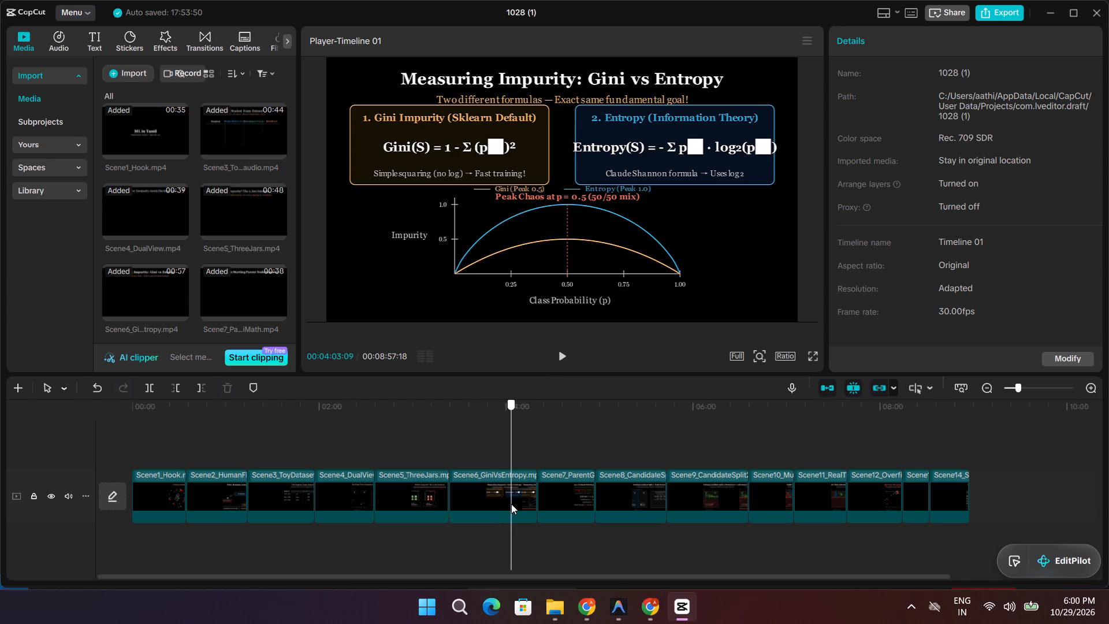
pyautogui.moveTo(511, 504); pyautogui.dragTo(518, 518)
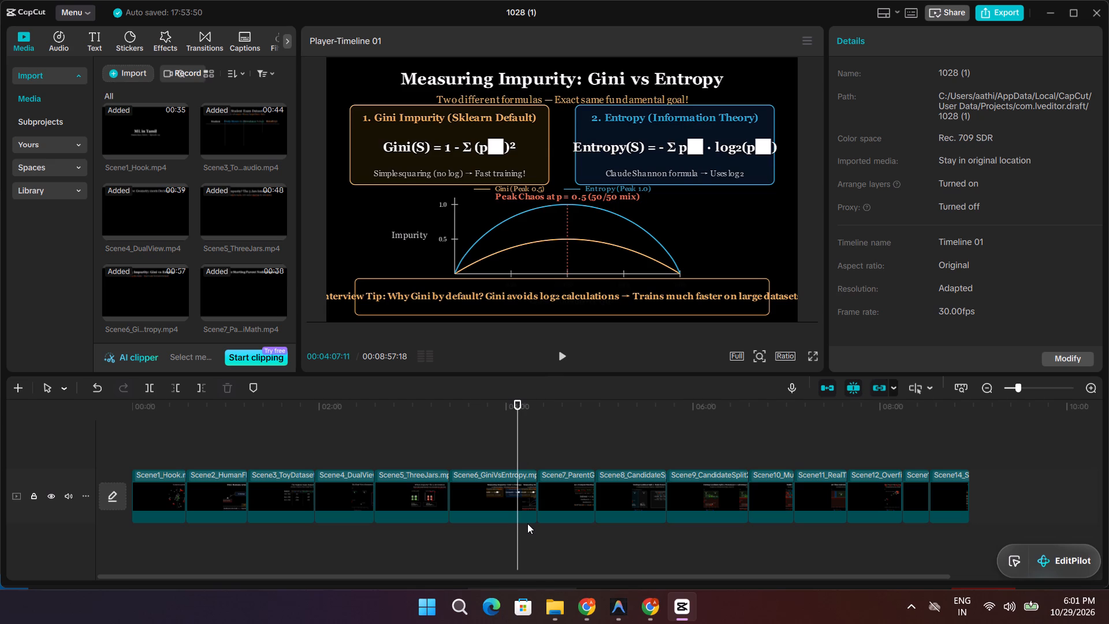
pyautogui.press('space')
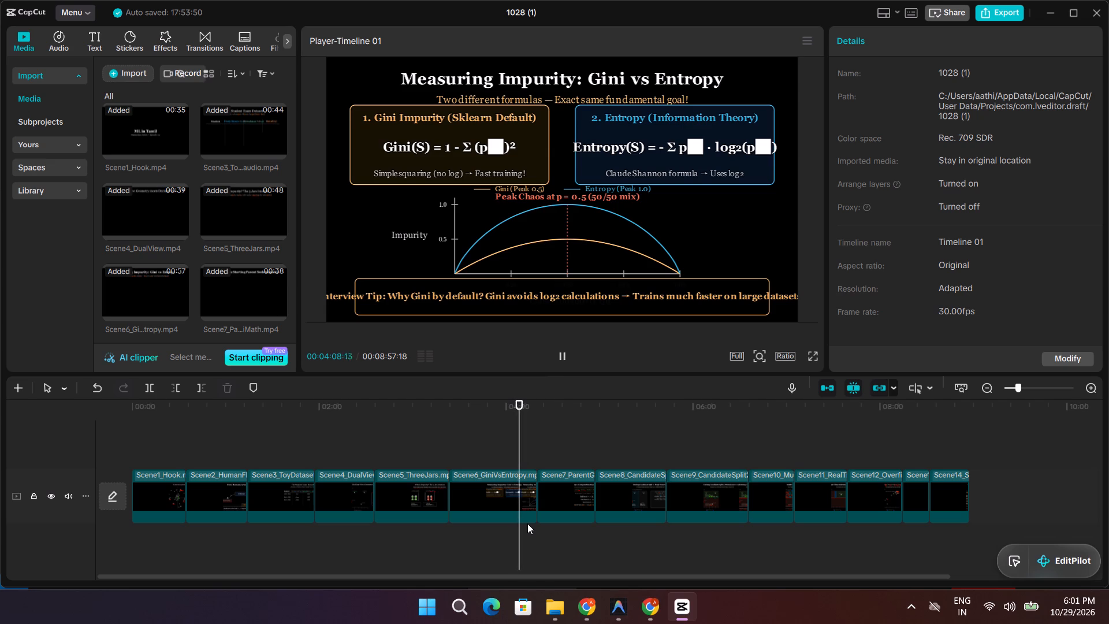
pyautogui.moveTo(521, 450); pyautogui.dragTo(534, 452)
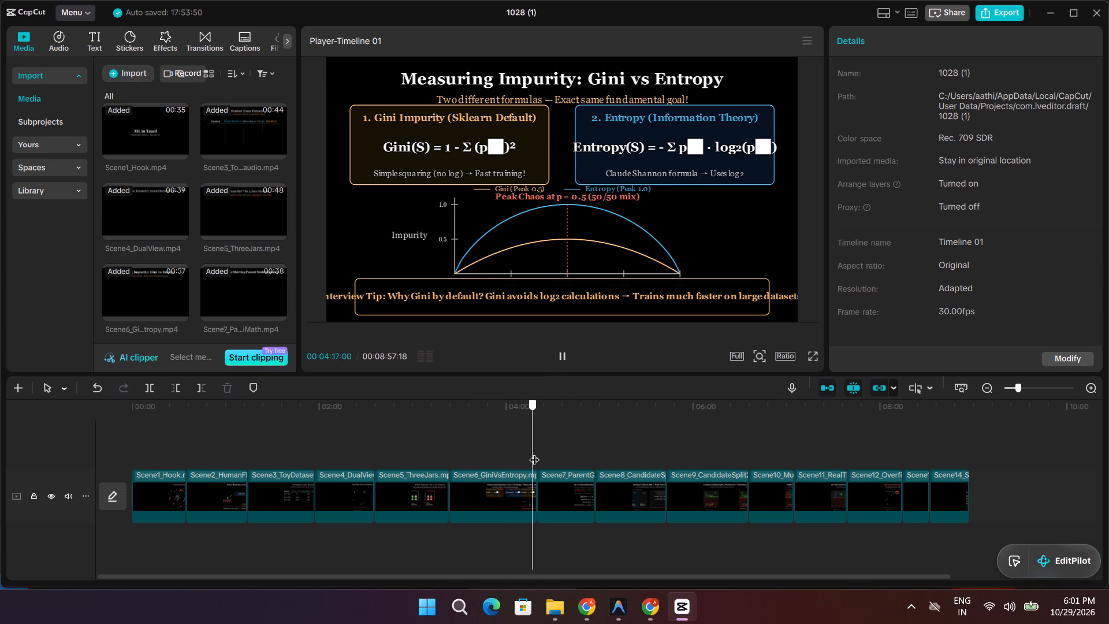
# Continue into Scene7 and examine the parent node recap and Gini(Parent) formula lines.
pyautogui.moveTo(534, 452); pyautogui.dragTo(554, 462)
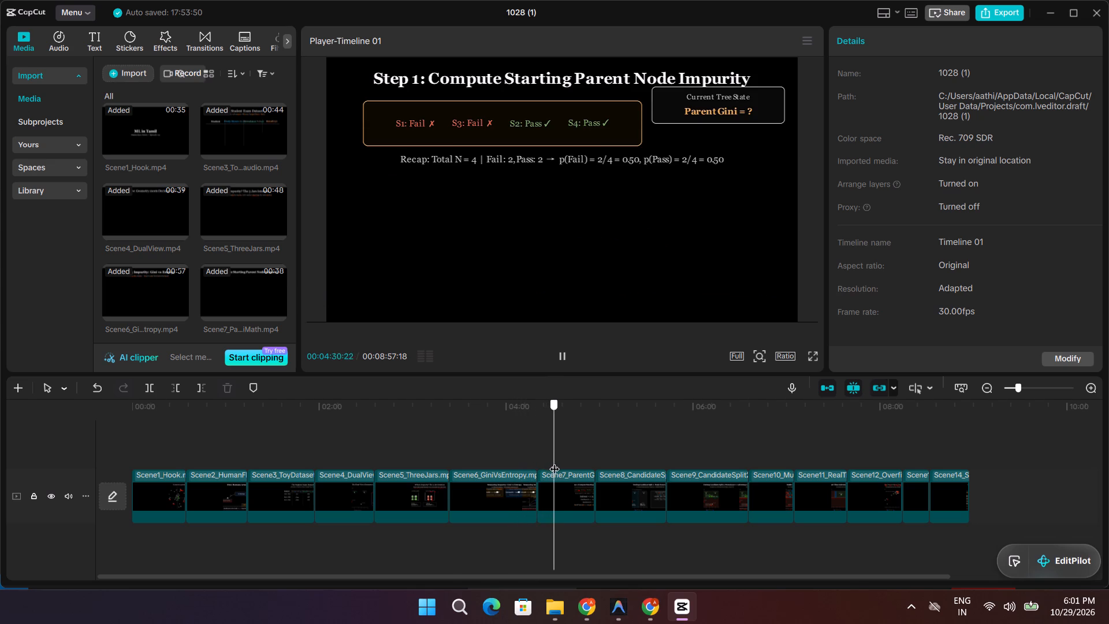
pyautogui.moveTo(554, 462); pyautogui.dragTo(565, 463)
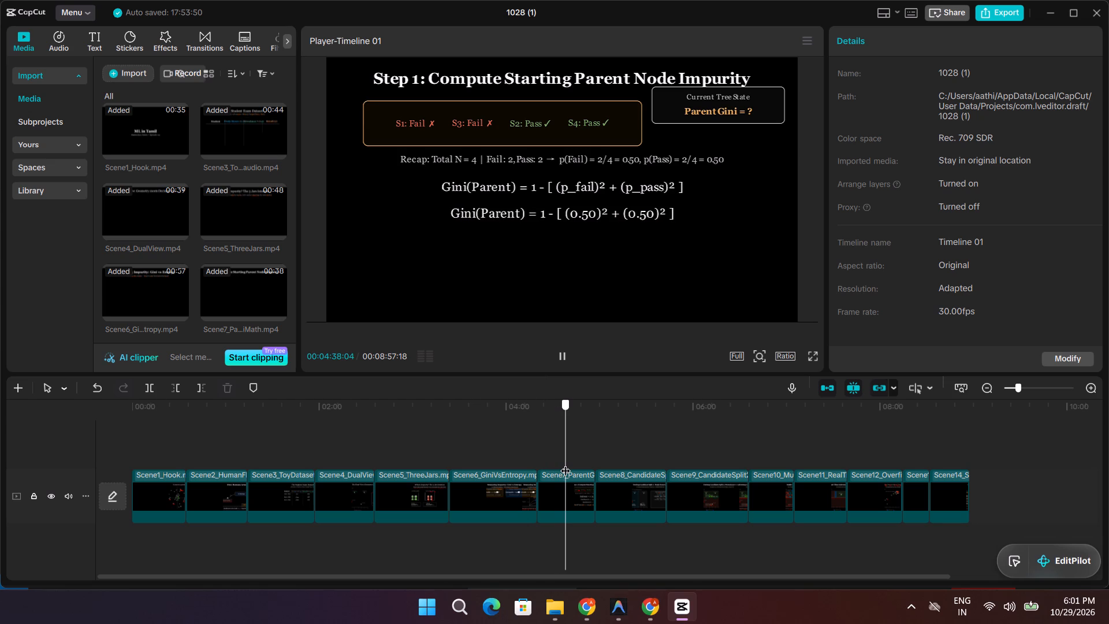
pyautogui.moveTo(565, 463); pyautogui.dragTo(568, 463)
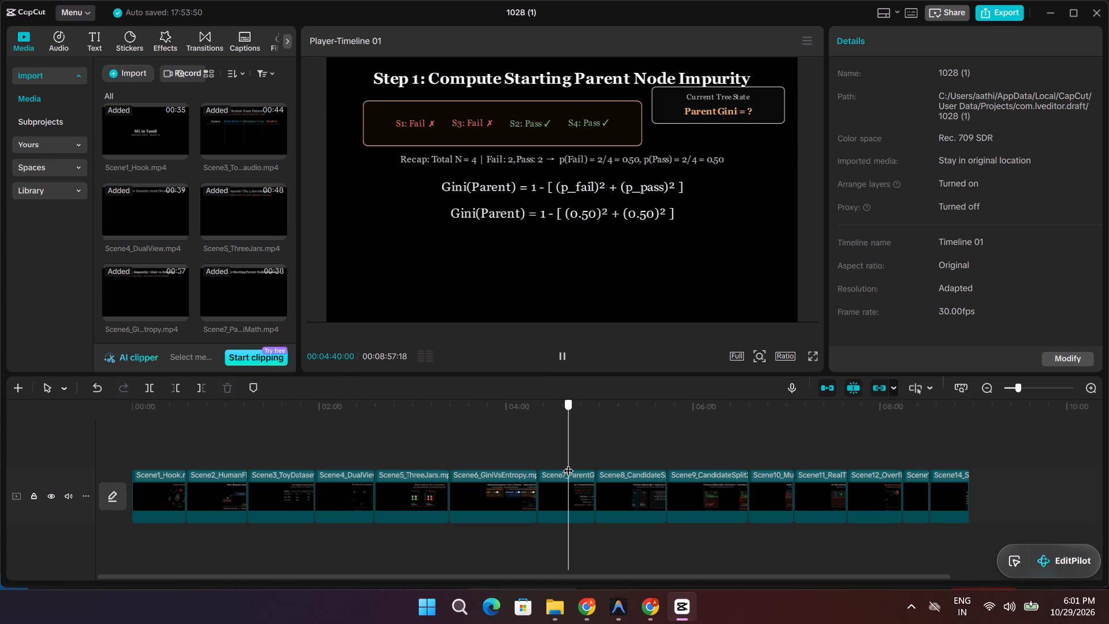
pyautogui.moveTo(568, 463); pyautogui.dragTo(567, 463)
# Return to the impurity curves in the middle of Scene6, pause playback, and scrub forward through the interview tip to the scene's end.
pyautogui.moveTo(567, 463); pyautogui.dragTo(500, 463)
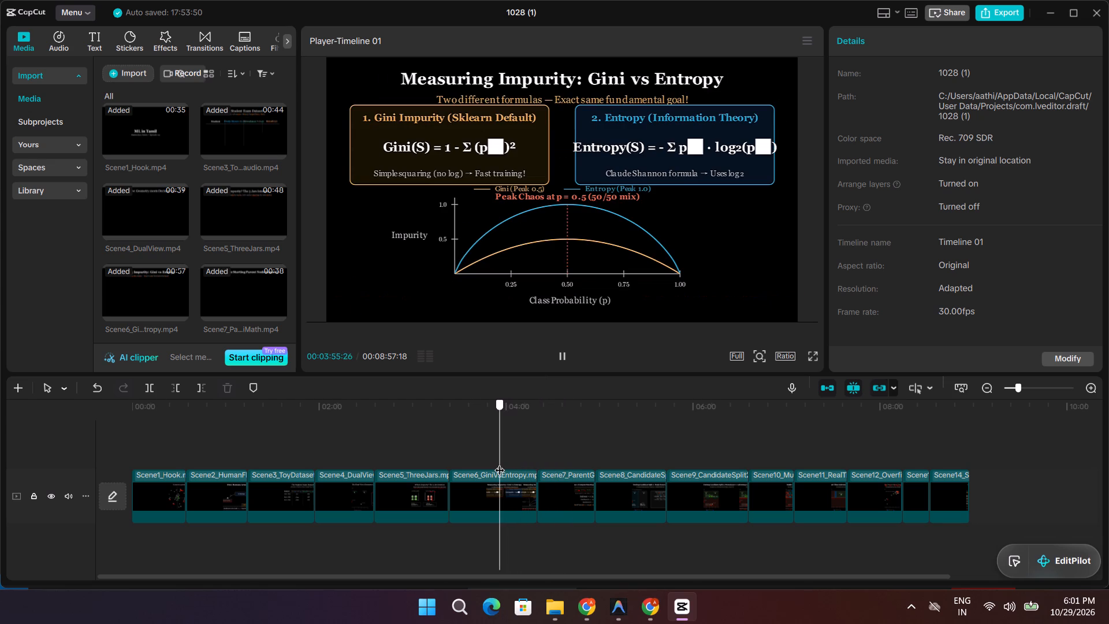
pyautogui.moveTo(500, 463); pyautogui.dragTo(499, 463)
pyautogui.moveTo(498, 459); pyautogui.dragTo(499, 458)
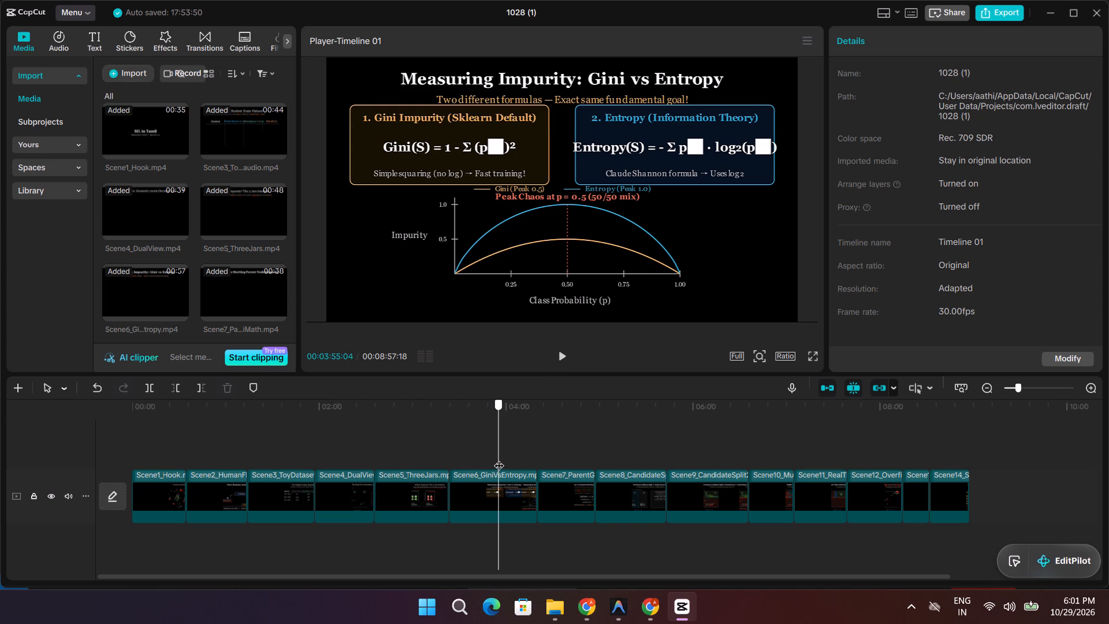
pyautogui.moveTo(499, 458); pyautogui.dragTo(514, 457)
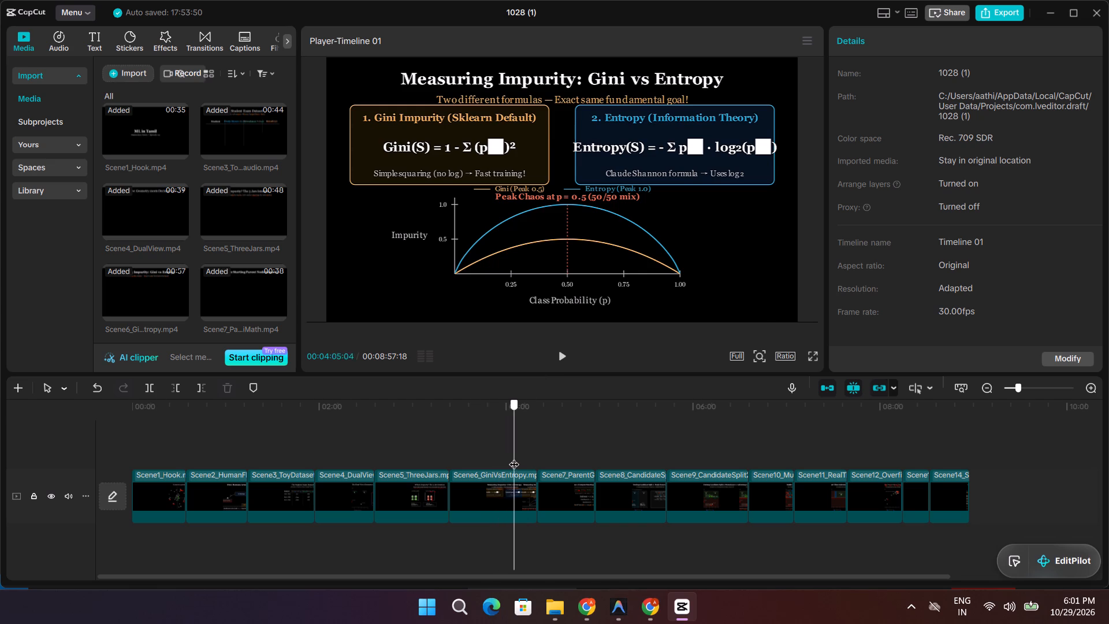
pyautogui.moveTo(514, 457); pyautogui.dragTo(528, 457)
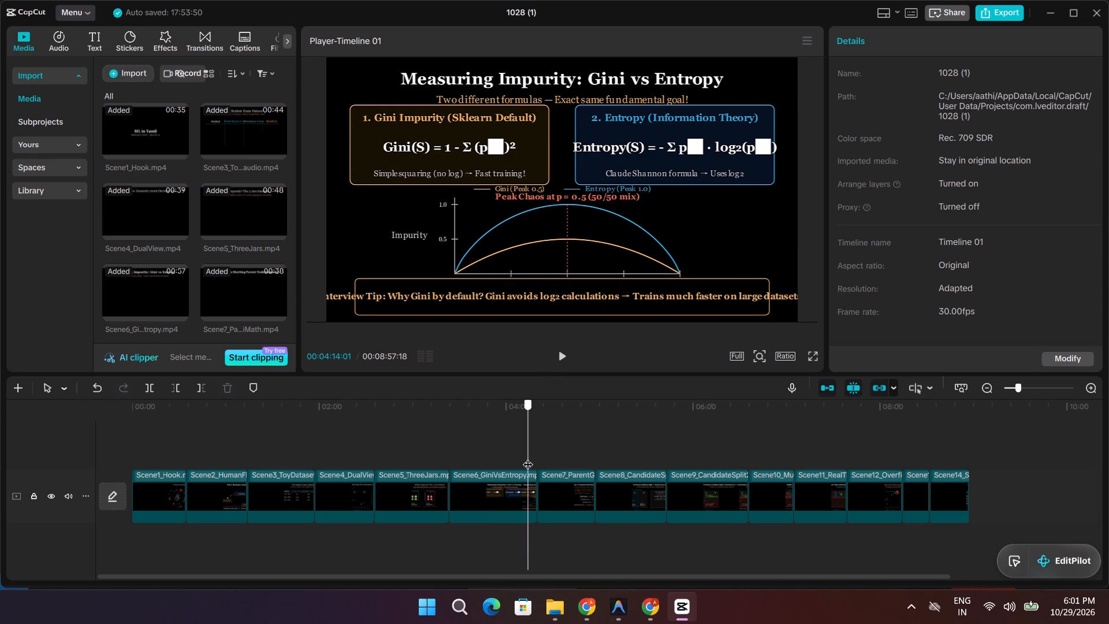
pyautogui.moveTo(528, 457); pyautogui.dragTo(537, 458)
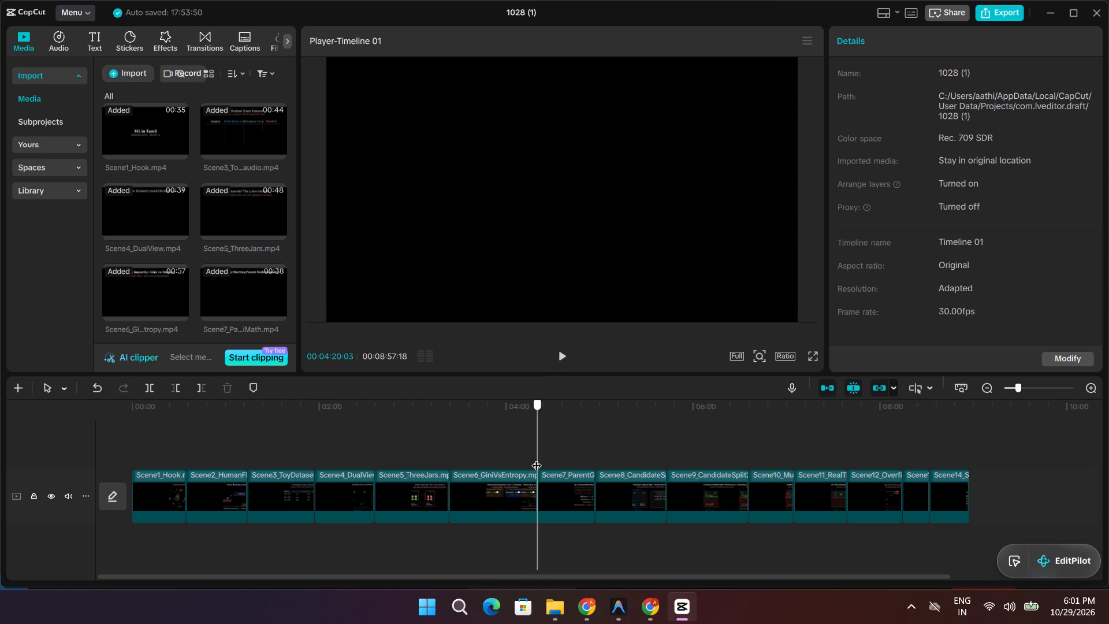
# Play and scrub Scene7 from the parent node recap to the Gini(Parent) line with the 0.50 values substituted.
pyautogui.moveTo(537, 458); pyautogui.dragTo(550, 464)
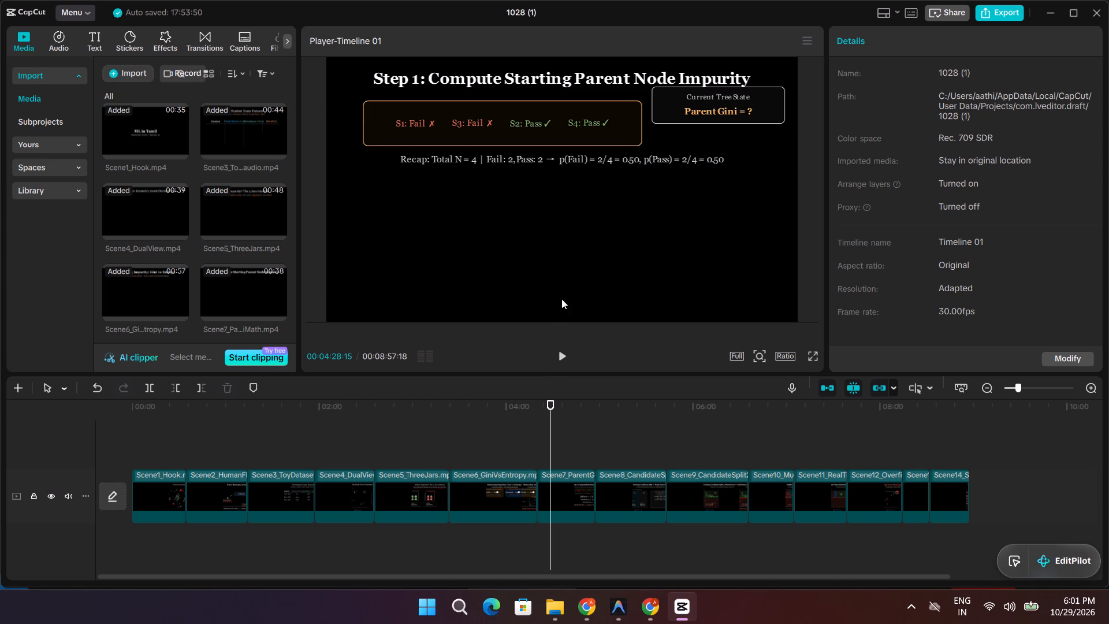
pyautogui.click(565, 356)
pyautogui.moveTo(555, 441); pyautogui.dragTo(561, 446)
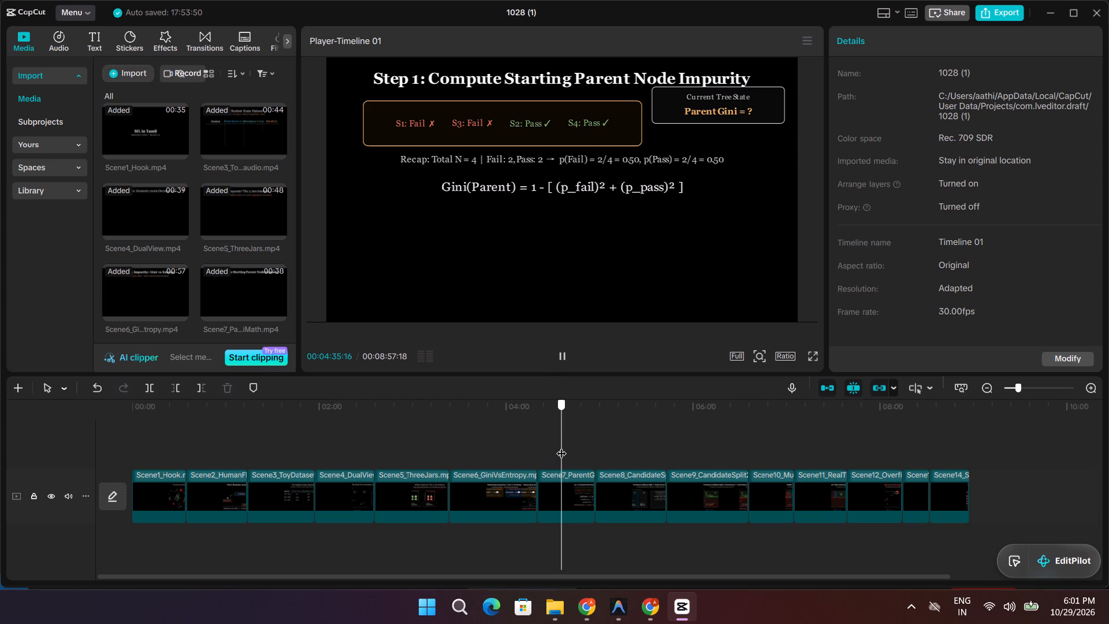
pyautogui.moveTo(561, 446); pyautogui.dragTo(564, 448)
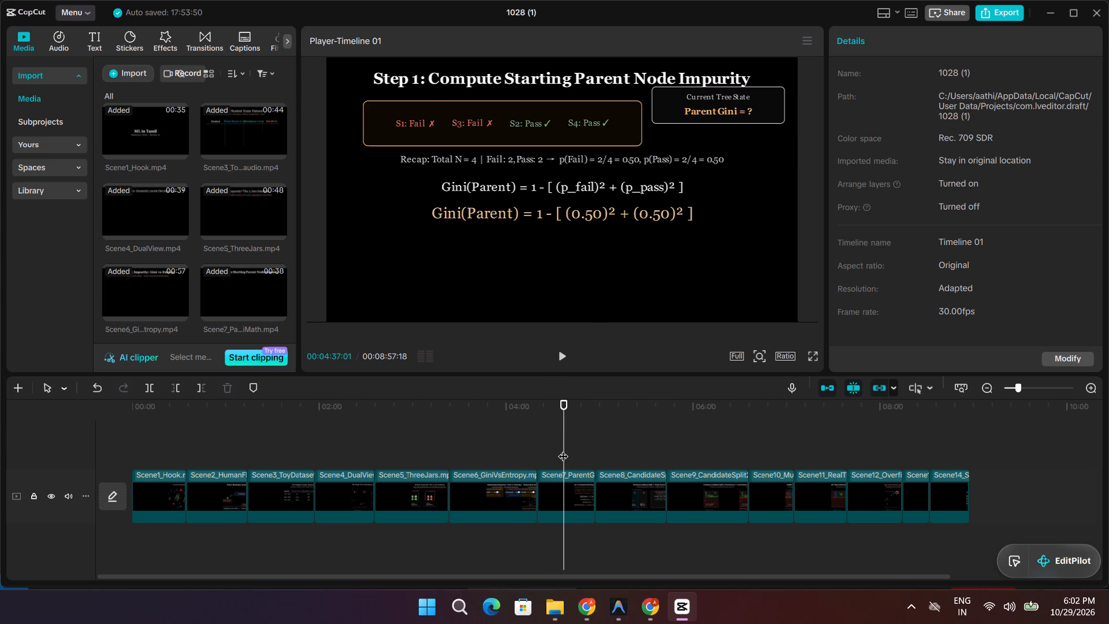
# Go back to the Gini formula in Scene6 and scrub forward past the impurity curves to the interview tip banner.
pyautogui.moveTo(562, 448); pyautogui.dragTo(490, 449)
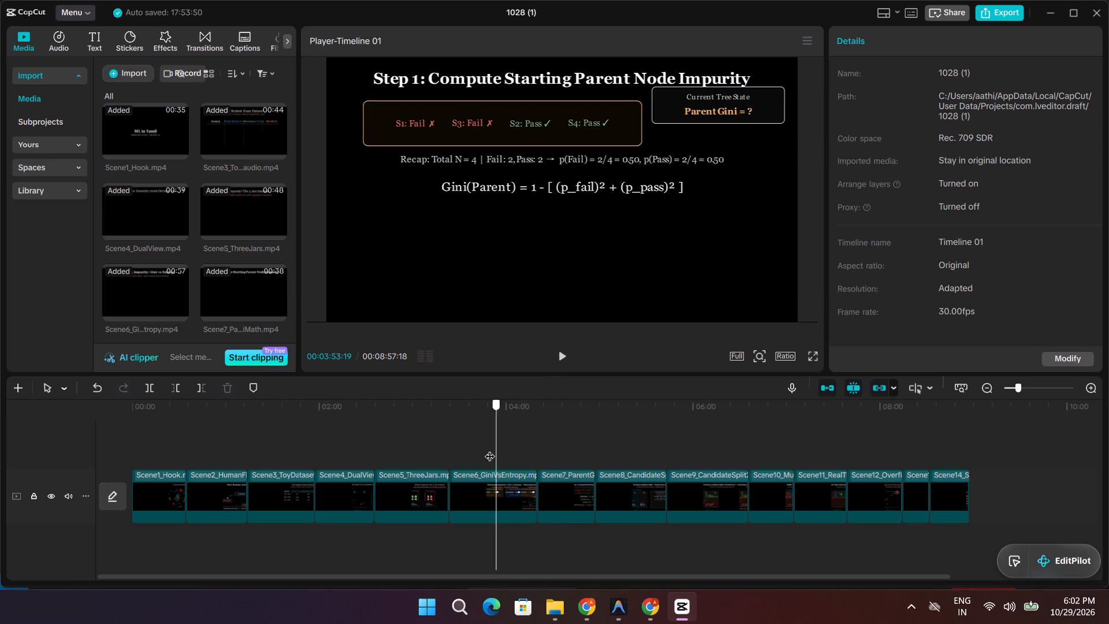
pyautogui.moveTo(490, 449); pyautogui.dragTo(474, 450)
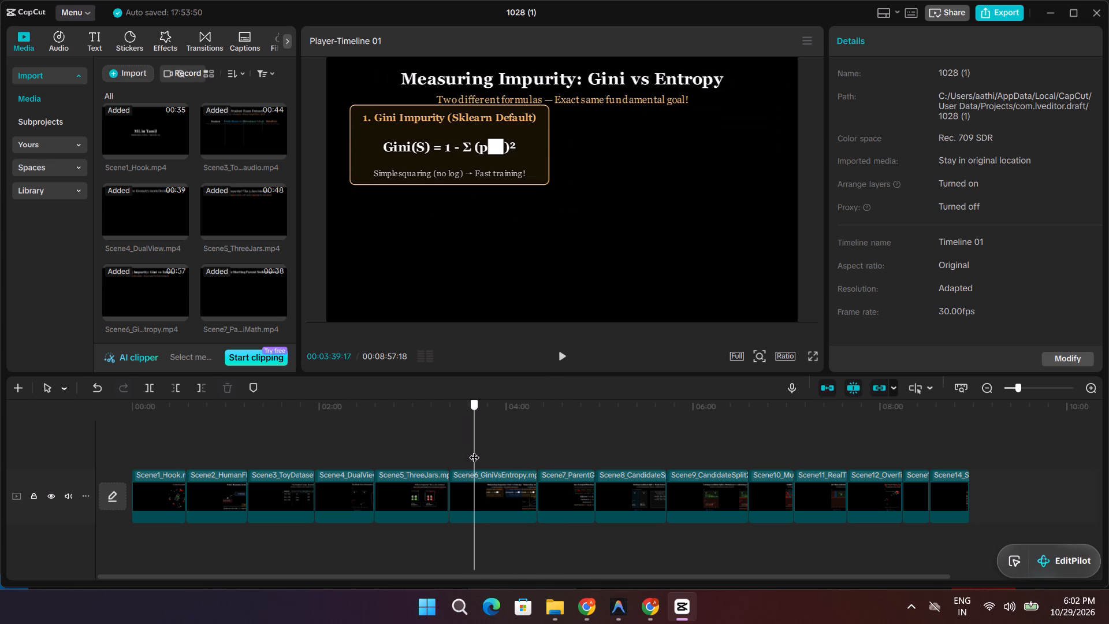
pyautogui.moveTo(474, 450); pyautogui.dragTo(498, 454)
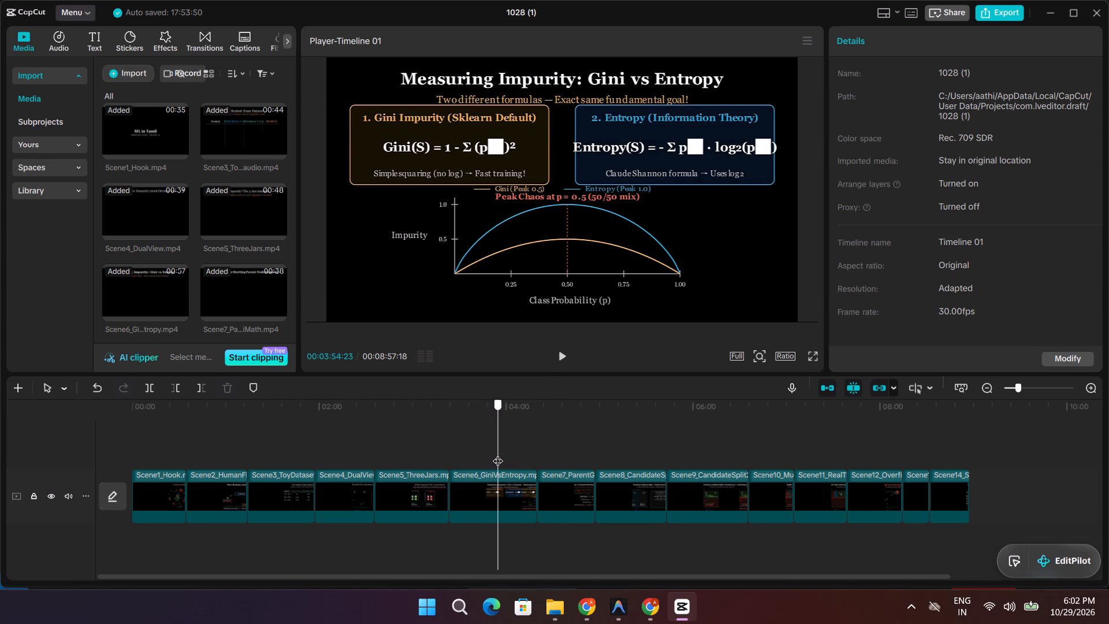
pyautogui.moveTo(498, 454); pyautogui.dragTo(505, 458)
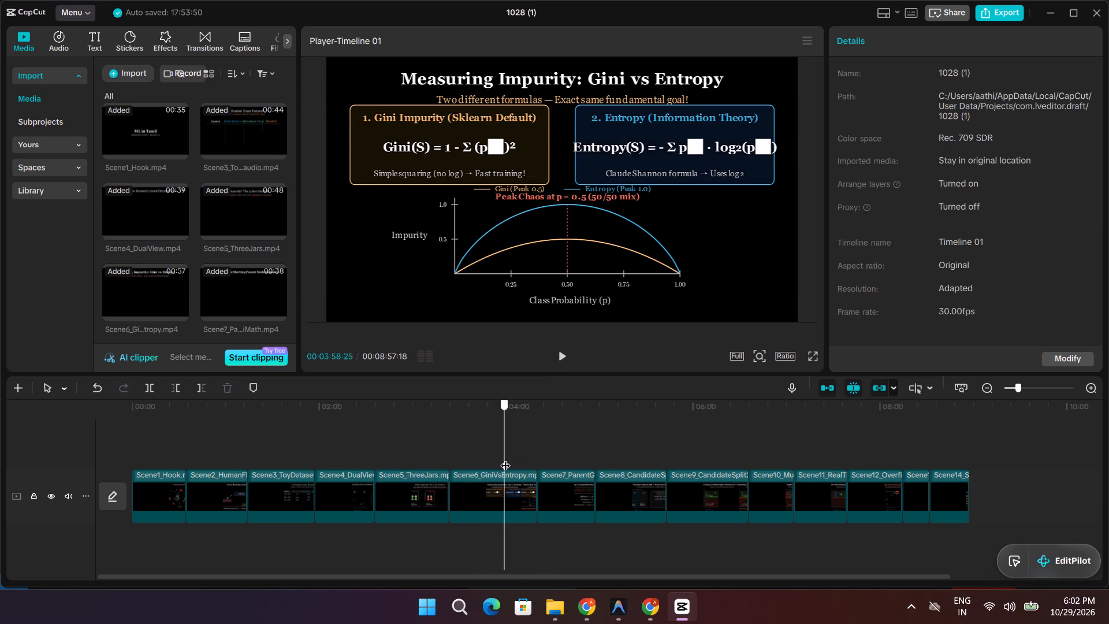
pyautogui.moveTo(505, 458); pyautogui.dragTo(531, 458)
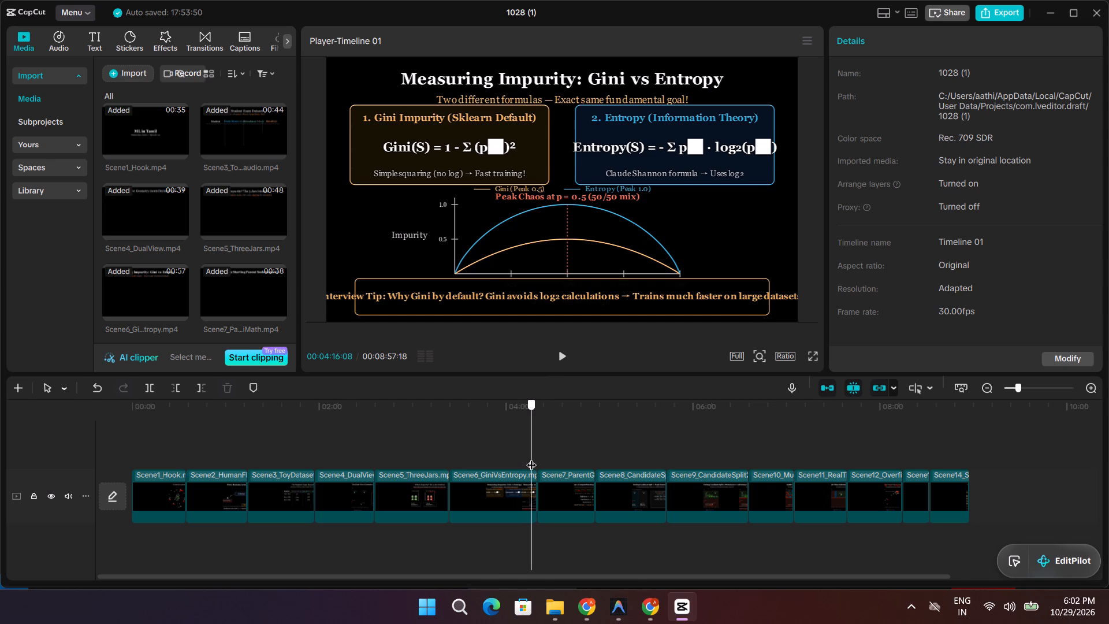
# Scrub through Scene7 from the parent node recap to its end, and return to the final Gini(Parent) calculation line.
pyautogui.moveTo(531, 458); pyautogui.dragTo(556, 460)
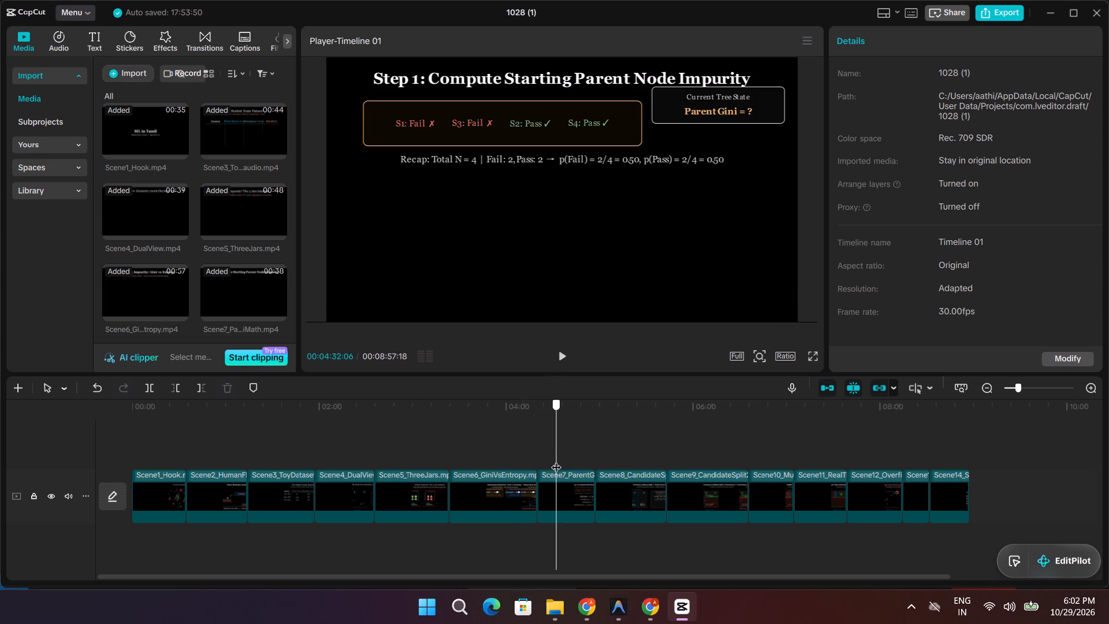
pyautogui.moveTo(556, 460); pyautogui.dragTo(579, 466)
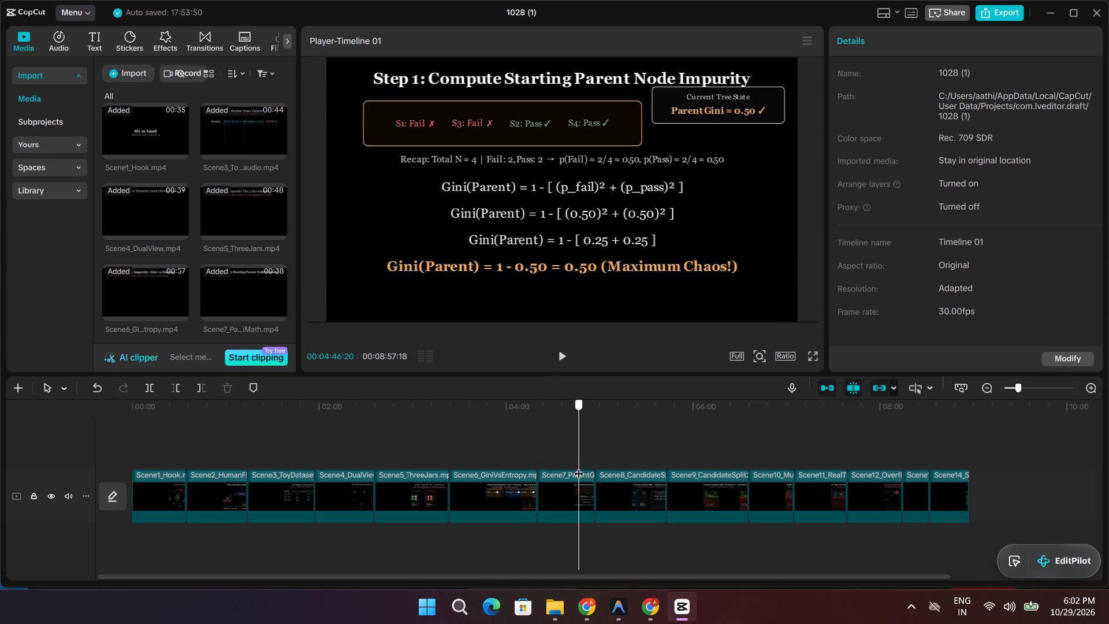
pyautogui.moveTo(579, 466); pyautogui.dragTo(585, 471)
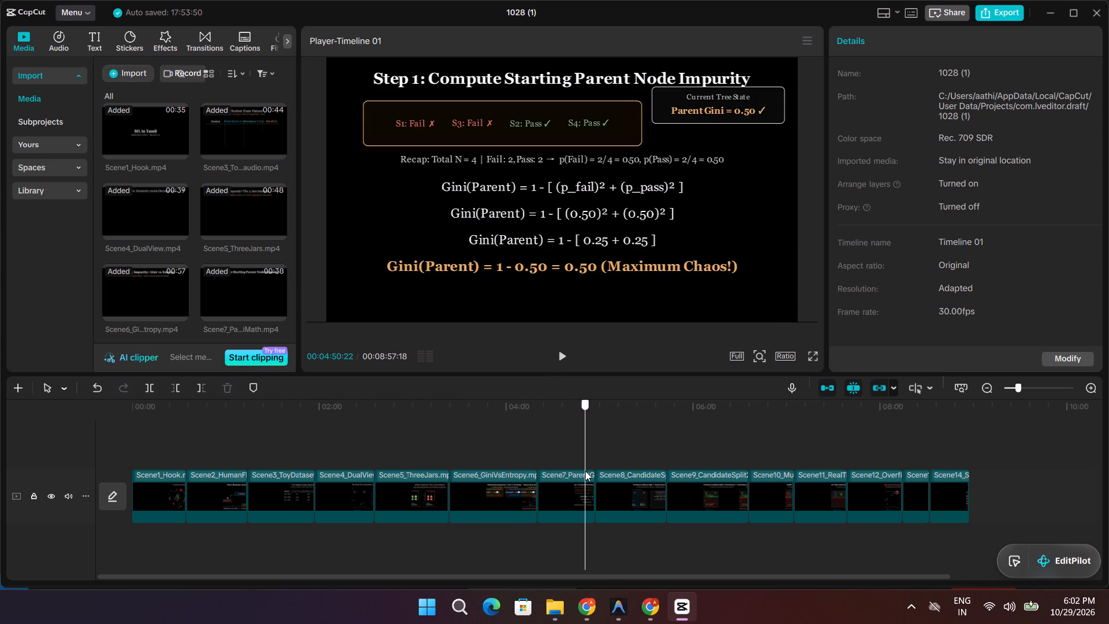
pyautogui.moveTo(585, 471); pyautogui.dragTo(589, 474)
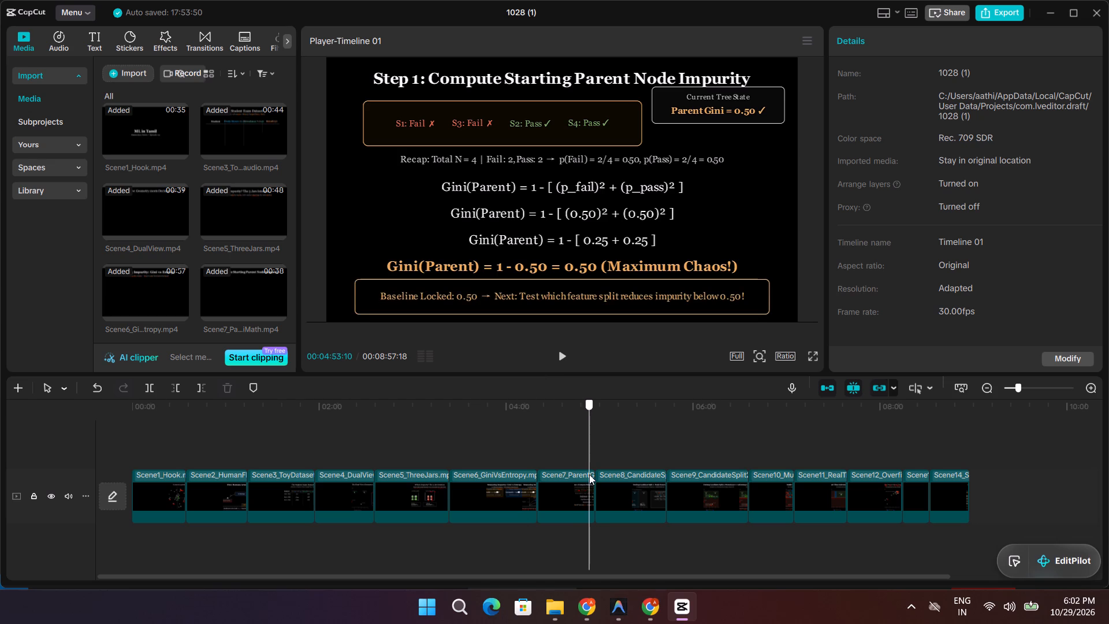
pyautogui.moveTo(589, 474); pyautogui.dragTo(591, 474)
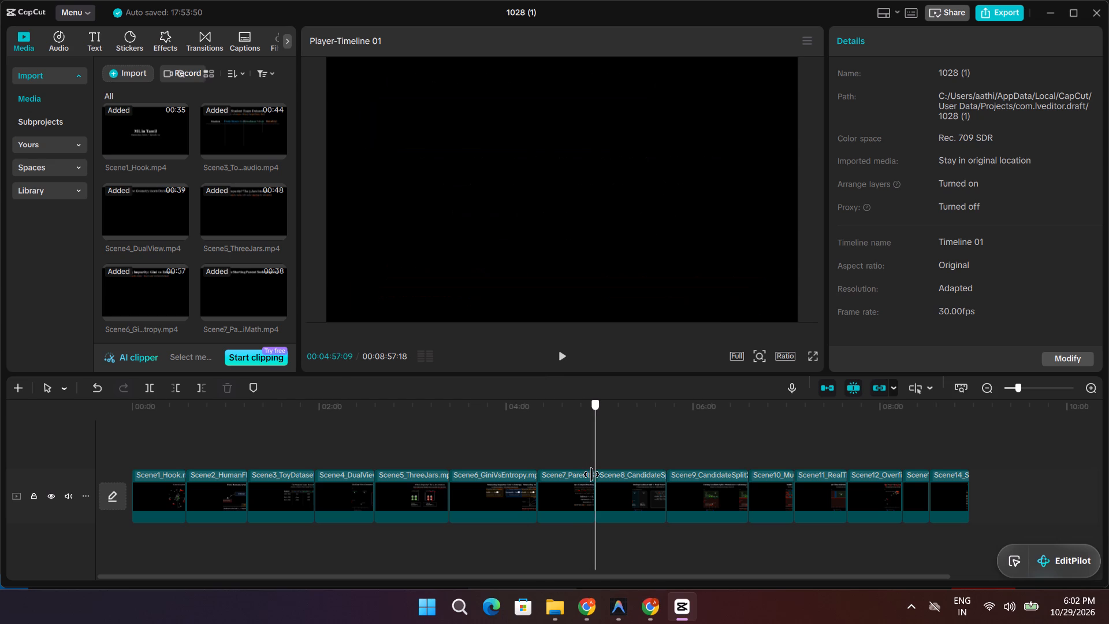
pyautogui.moveTo(591, 474); pyautogui.dragTo(580, 477)
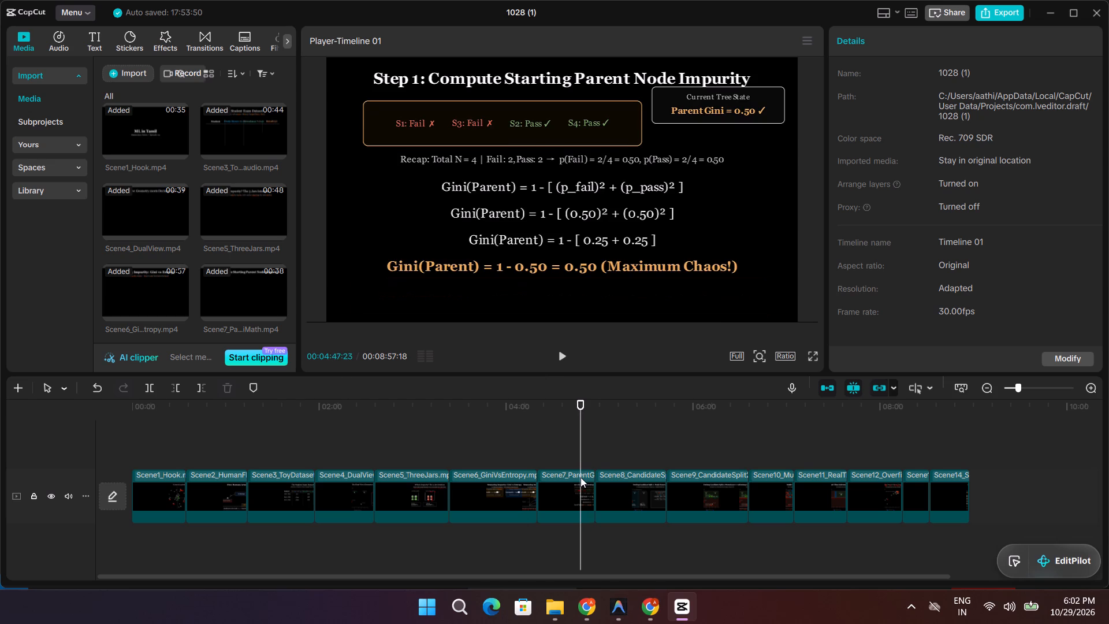